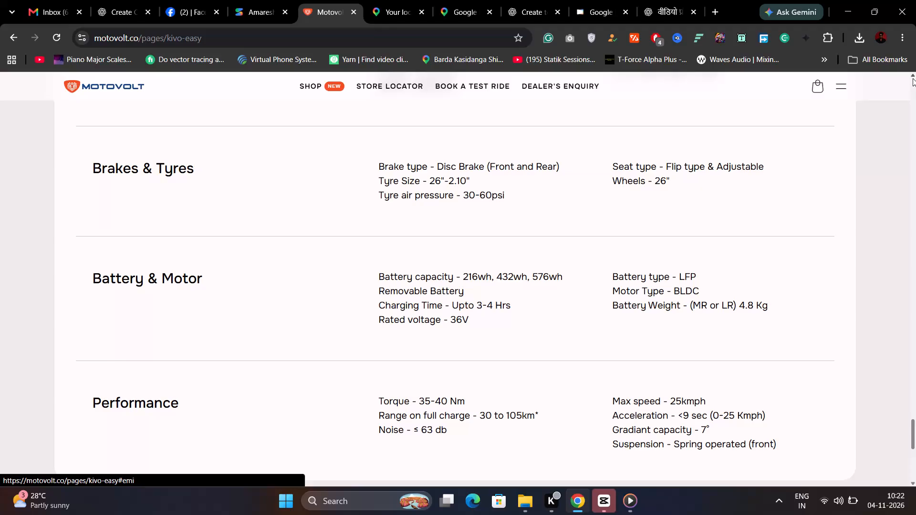
Review the Kivo Easy page's specifications, from dimensions and weight through performance, down to the footer.
triple_click(915, 78)
triple_click(915, 78)
triple_click(915, 78)
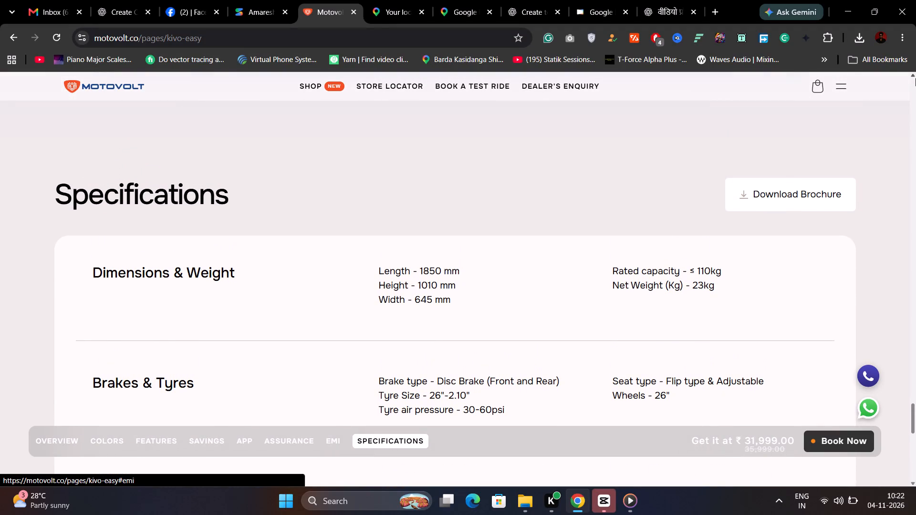
left_click(915, 78)
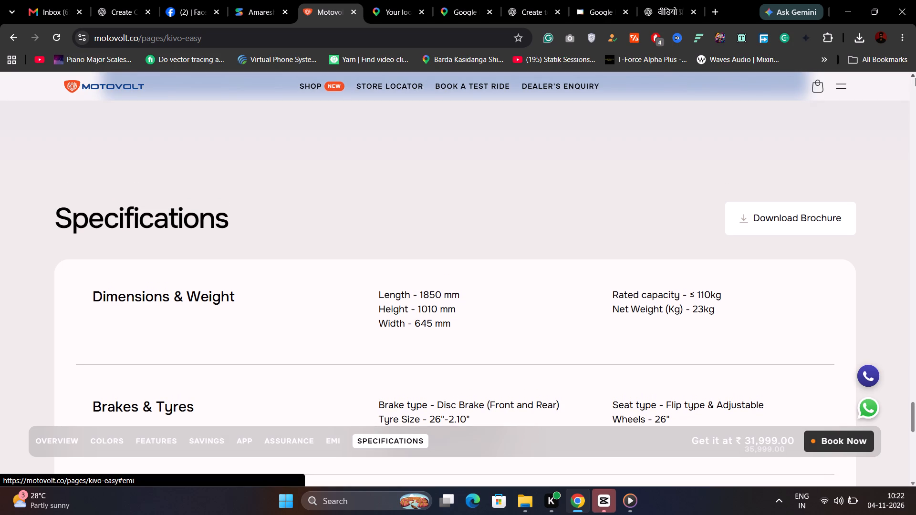
triple_click(915, 482)
triple_click(915, 482)
triple_click(915, 482)
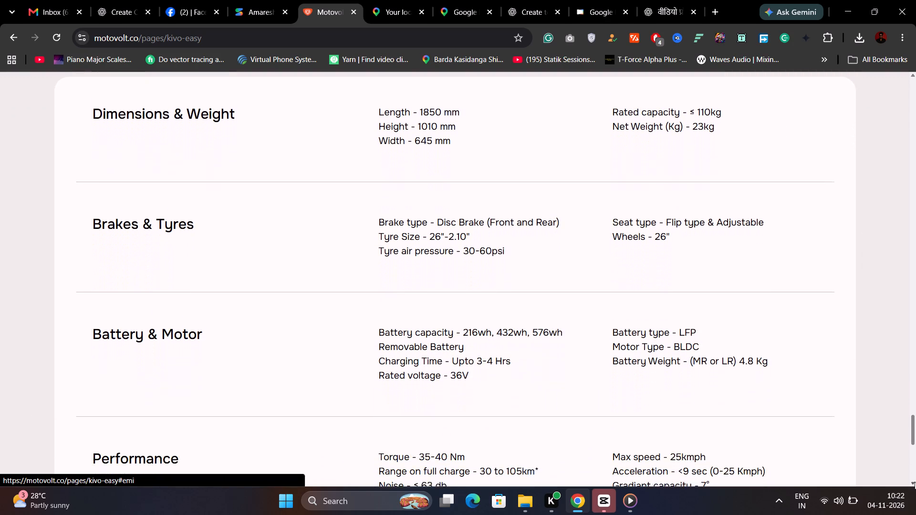
triple_click(915, 482)
triple_click(915, 482)
triple_click(915, 482)
triple_click(915, 482)
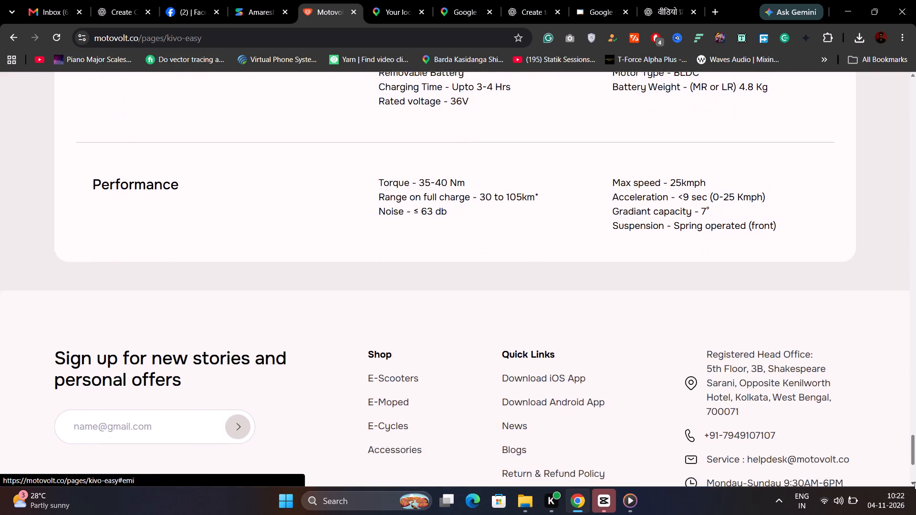
triple_click(915, 482)
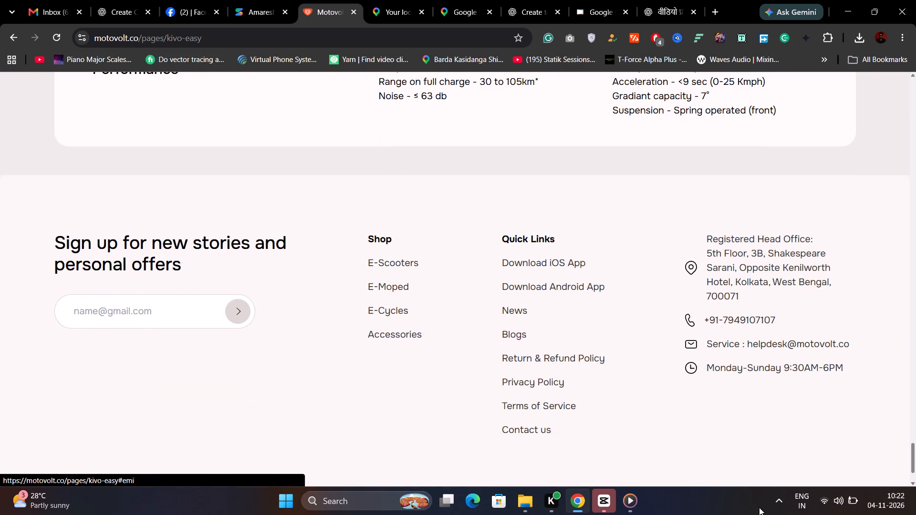
Switch to CapCut, split the Command Prompt image overlay at 00:00:11:00, and delete the portion after the split.
left_click(611, 502)
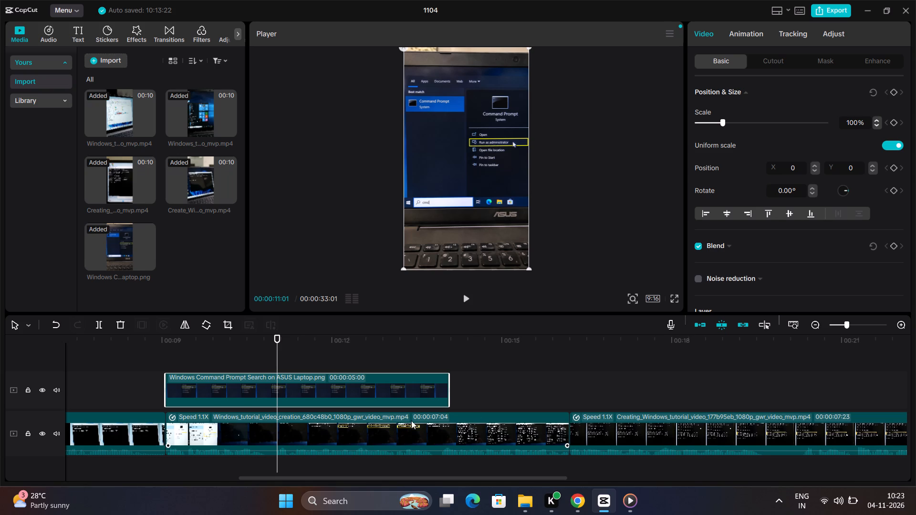
left_click_drag(277, 338, 214, 345)
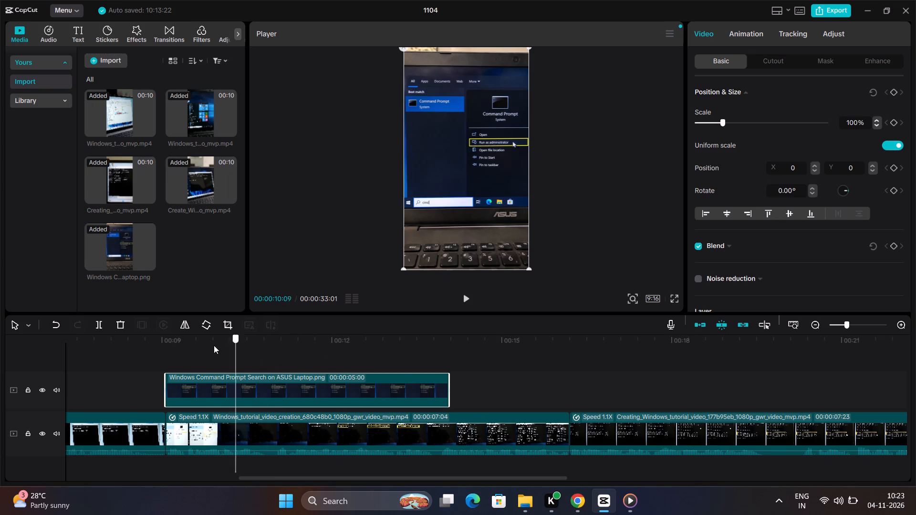
left_click_drag(214, 345, 167, 348)
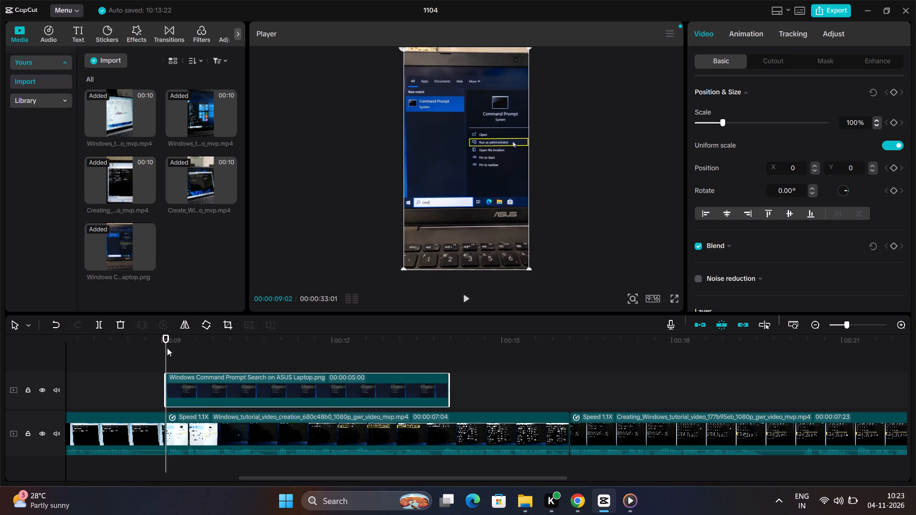
key("space")
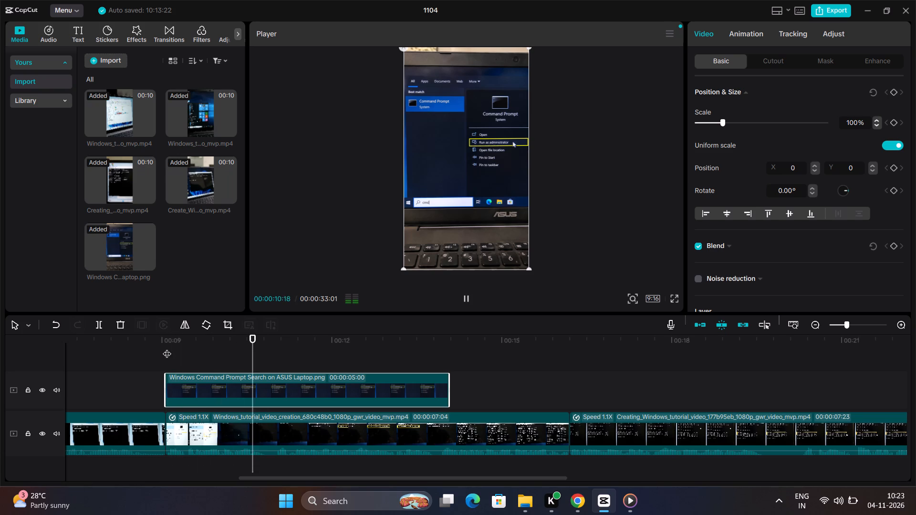
key("space")
key("space")
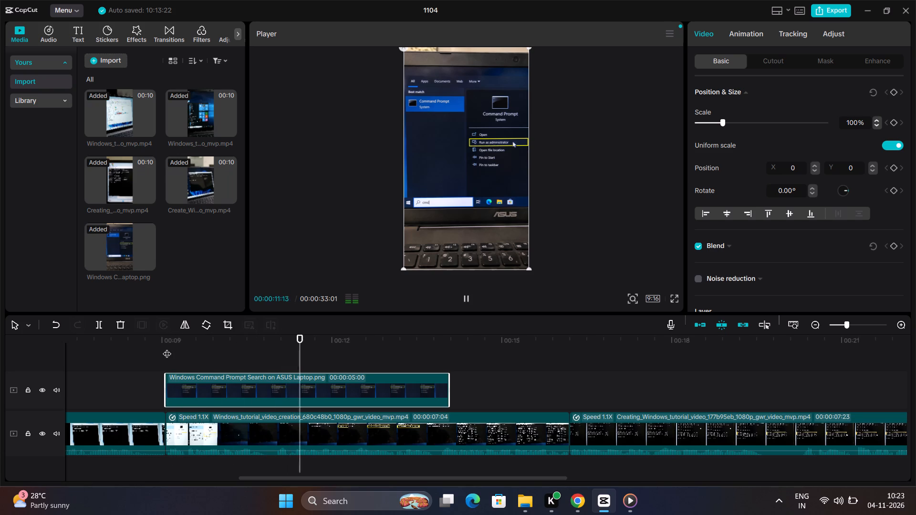
key("space")
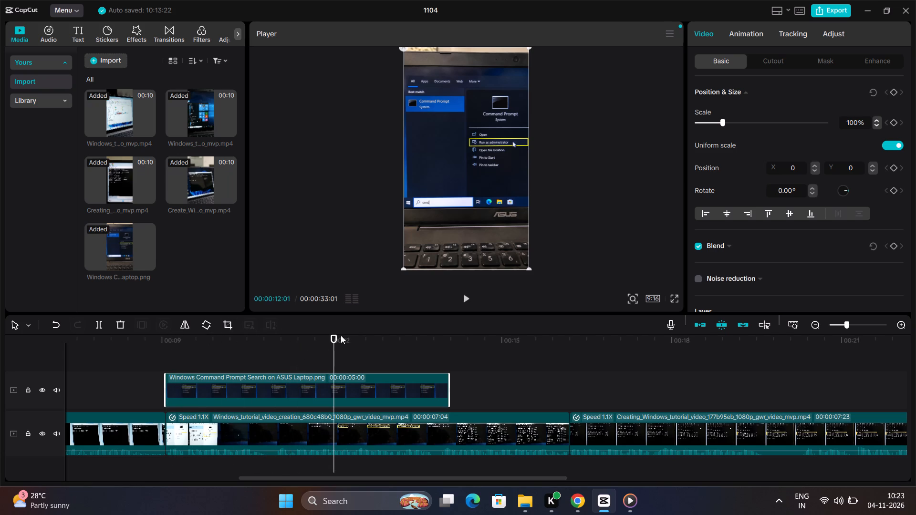
left_click_drag(335, 337, 281, 360)
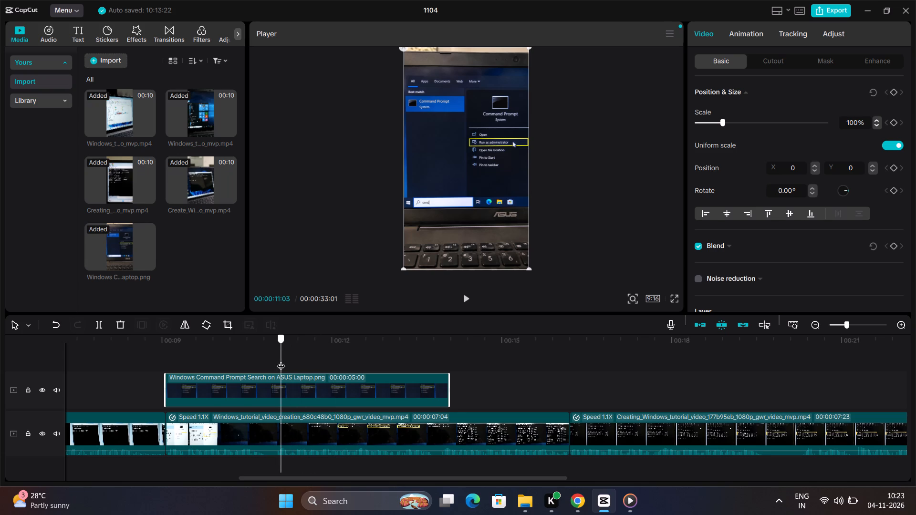
left_click_drag(281, 360, 279, 364)
left_click_drag(279, 364, 277, 367)
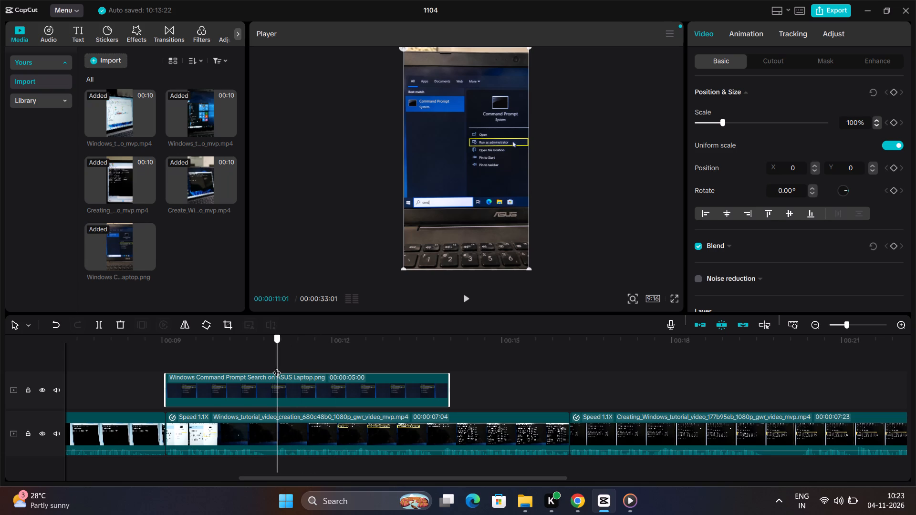
left_click_drag(277, 367, 276, 368)
left_click_drag(276, 368, 276, 368)
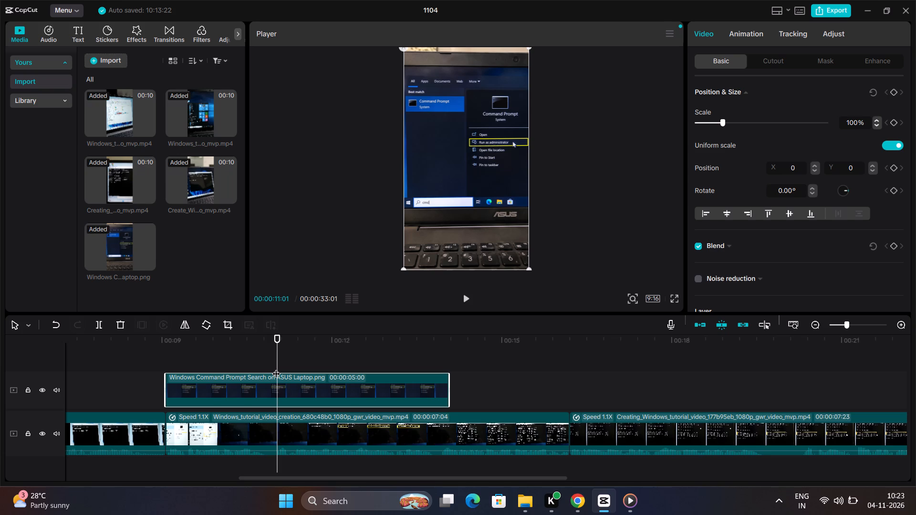
left_click(276, 368, "alt")
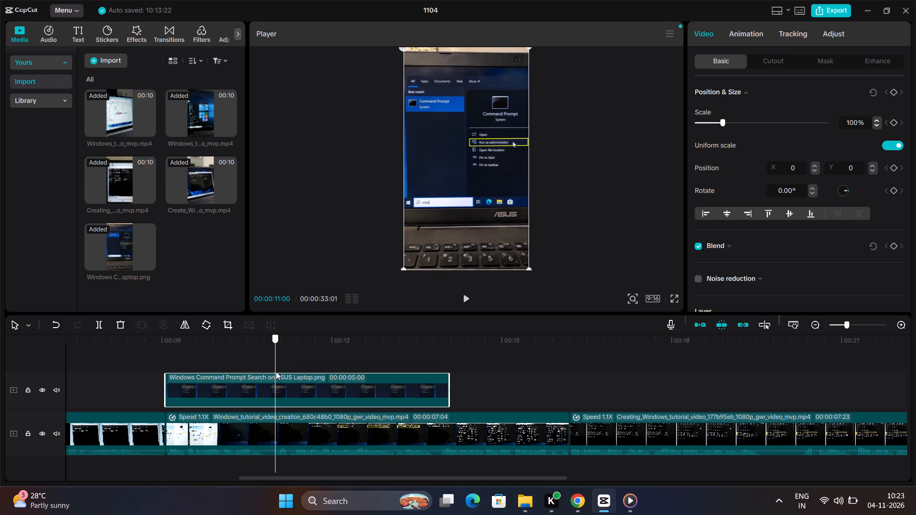
left_click(102, 325)
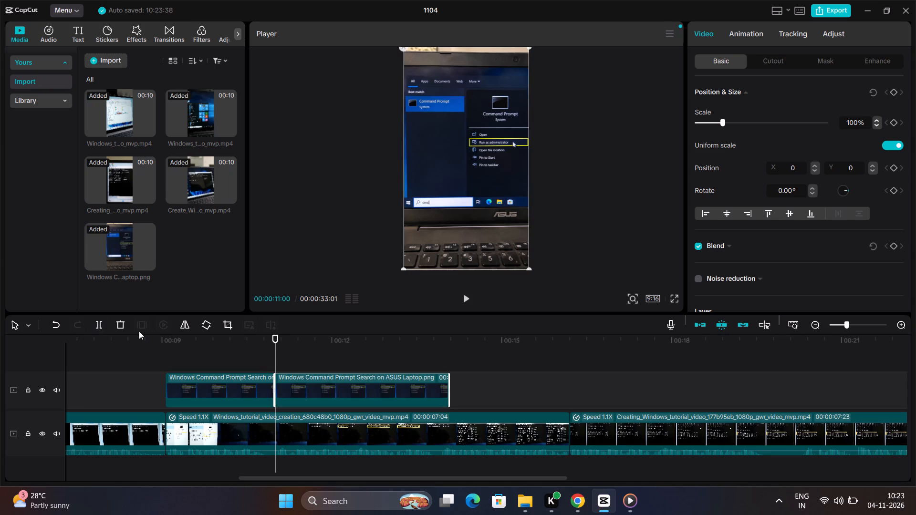
left_click(123, 321)
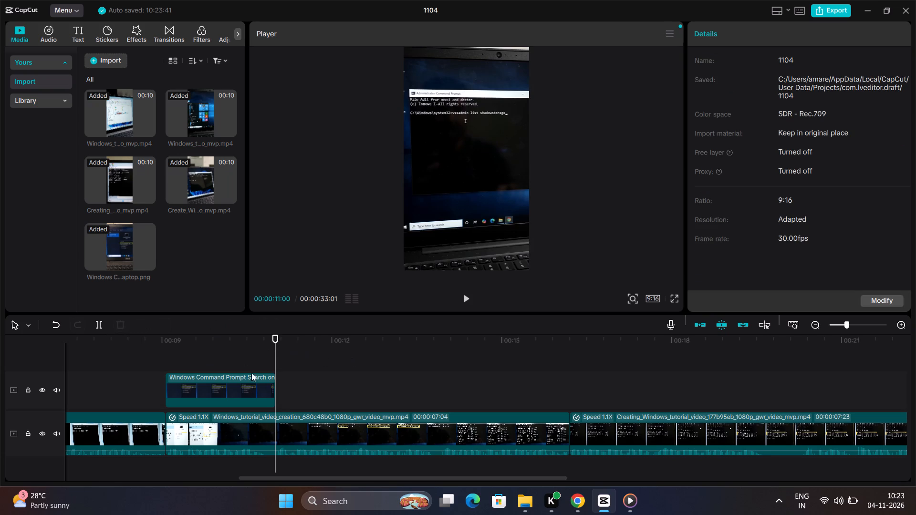
Add a Position & Size keyframe at the image overlay's start, 00:00:09:02, with scale set to 101%.
left_click_drag(275, 340, 175, 364)
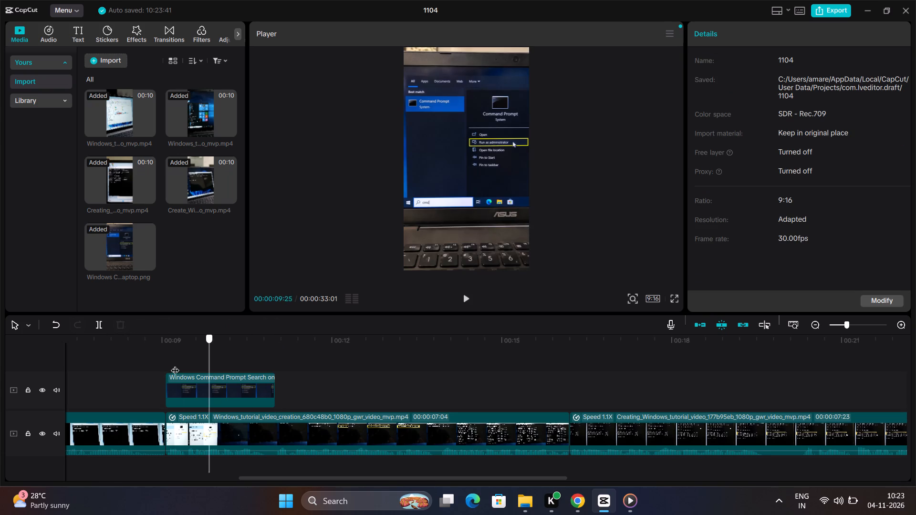
left_click_drag(175, 364, 163, 367)
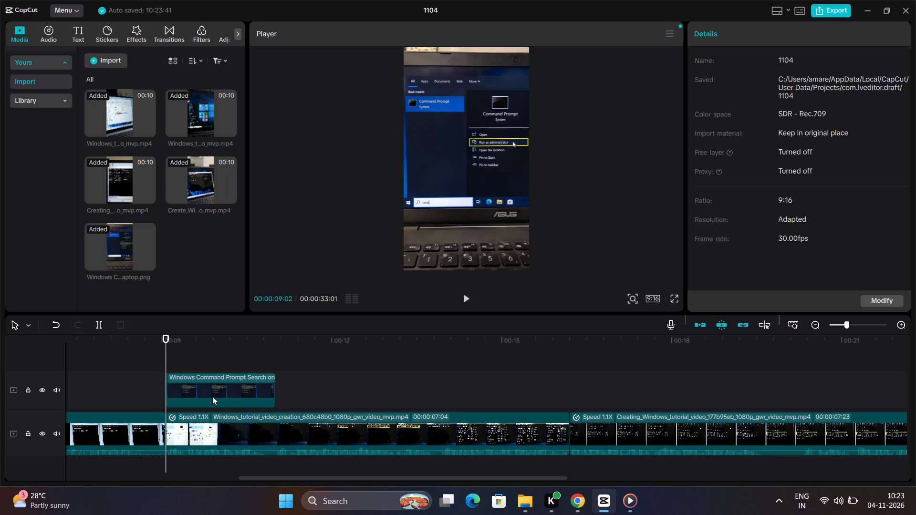
left_click(212, 396)
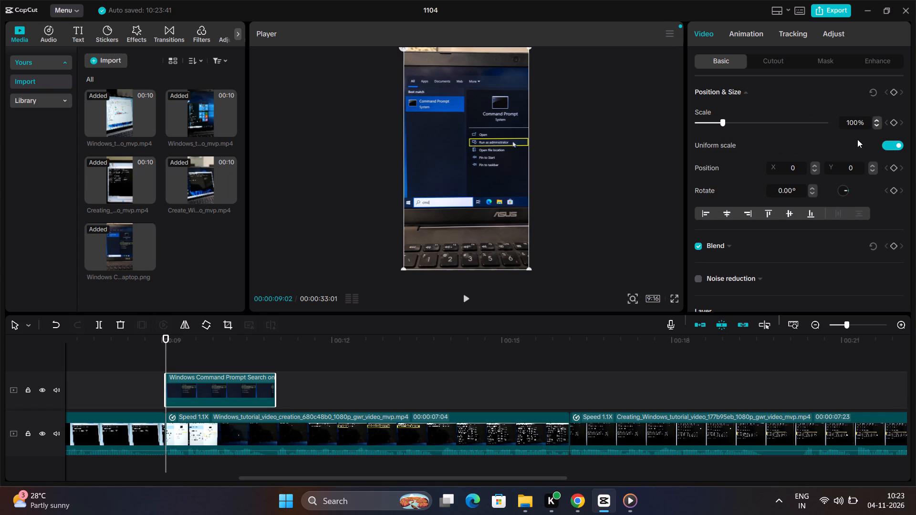
left_click(892, 91)
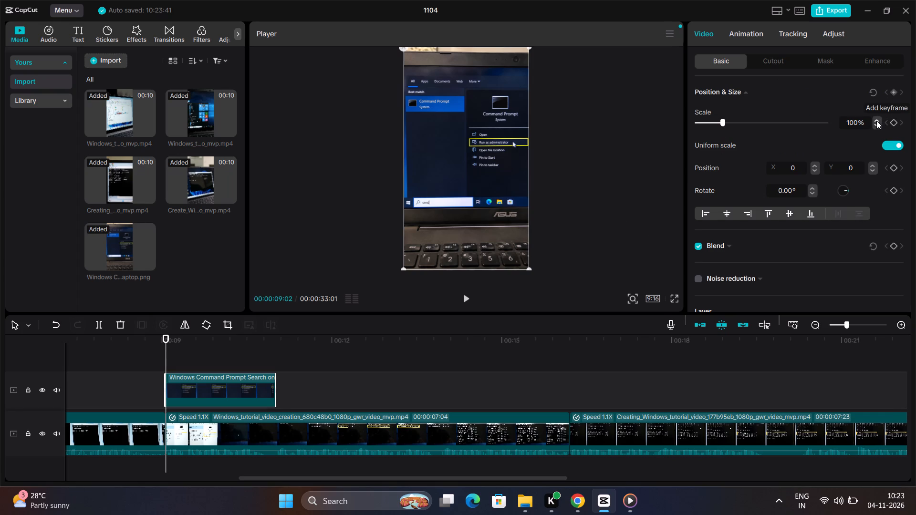
left_click(877, 120)
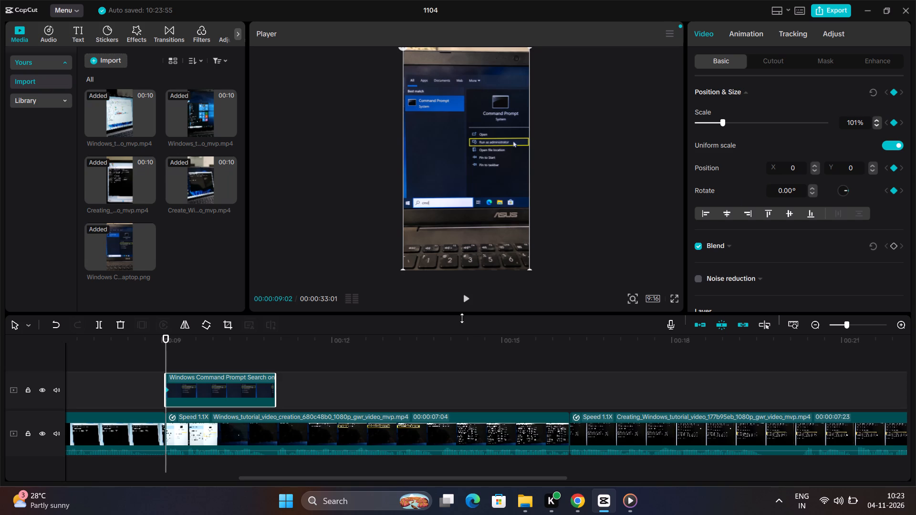
Add a Position & Size keyframe at the image overlay's end, 00:00:11:00, with scale set to 120%.
left_click_drag(165, 339, 272, 348)
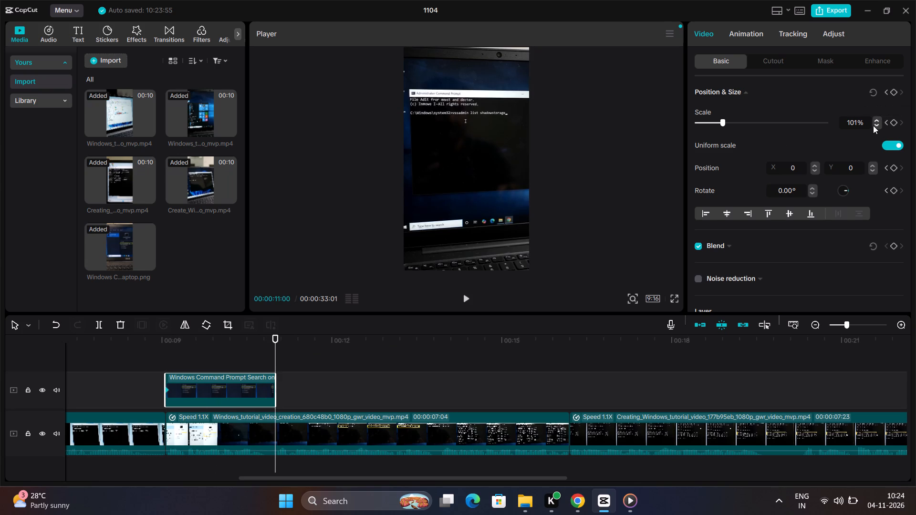
triple_click(875, 117)
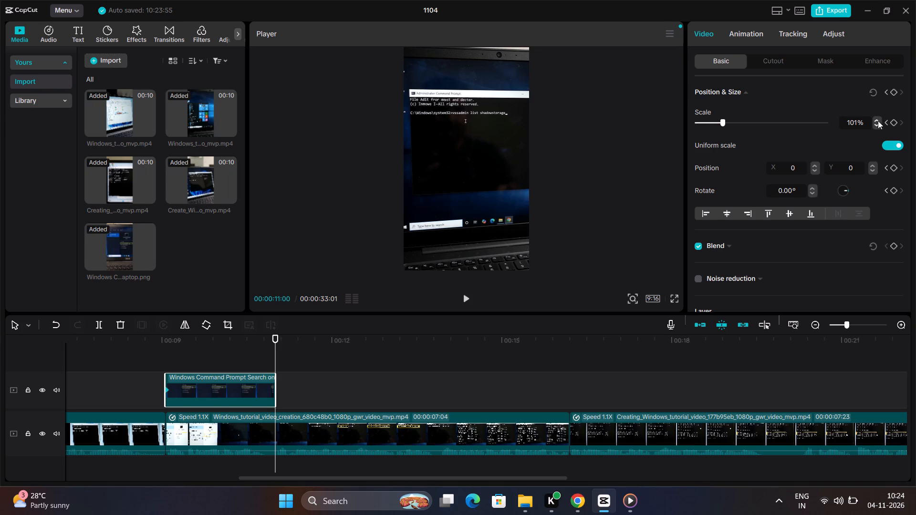
triple_click(878, 121)
triple_click(878, 121)
triple_click(878, 121)
triple_click(878, 121)
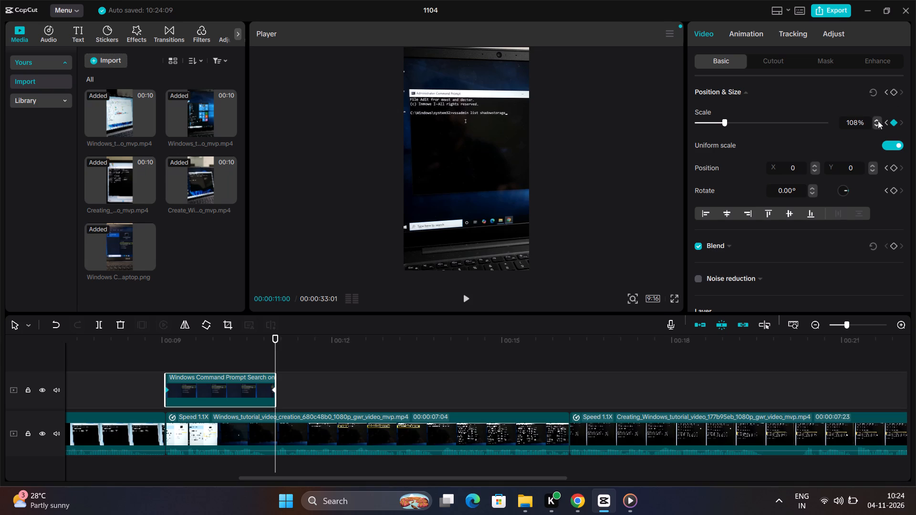
triple_click(878, 121)
double_click(878, 121)
left_click(878, 121)
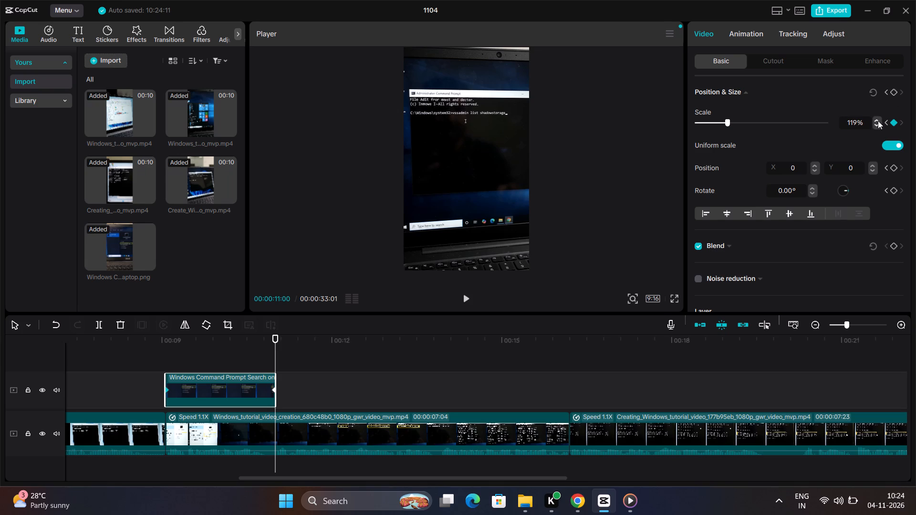
left_click(878, 121)
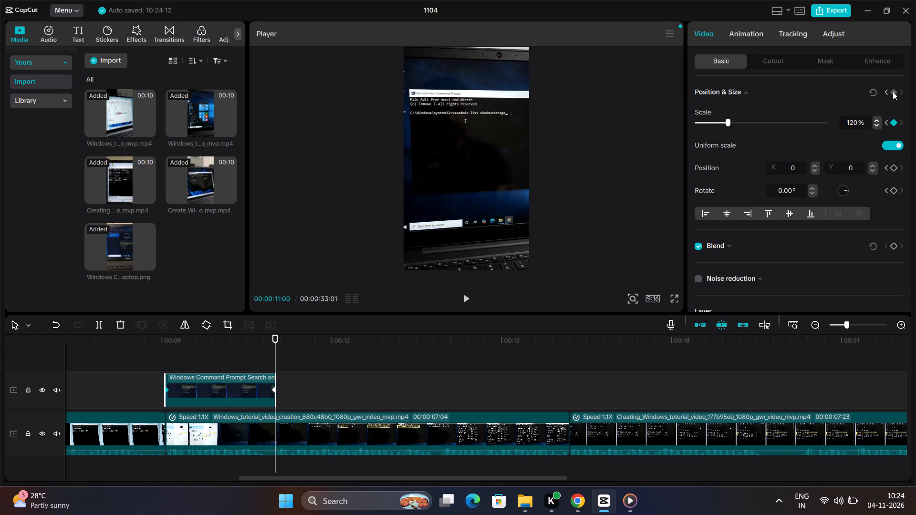
left_click(893, 92)
Preview the footage following the image overlay, and return the playhead to the overlay's end at 00:00:11:00.
key("space")
key("space")
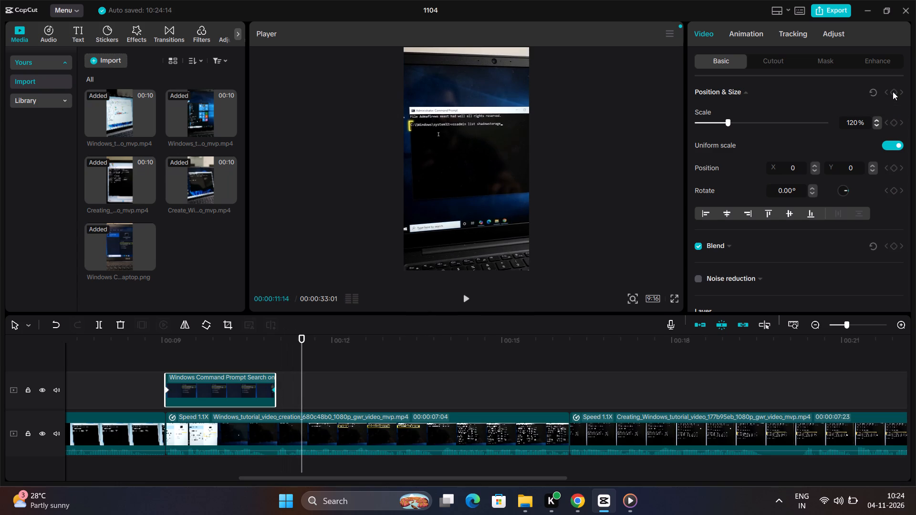
key("space")
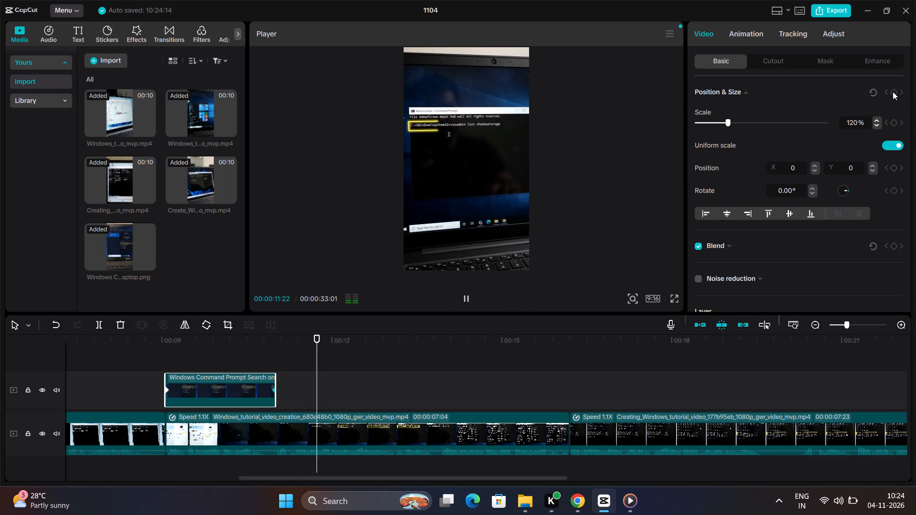
key("space")
key("space")
key("space")
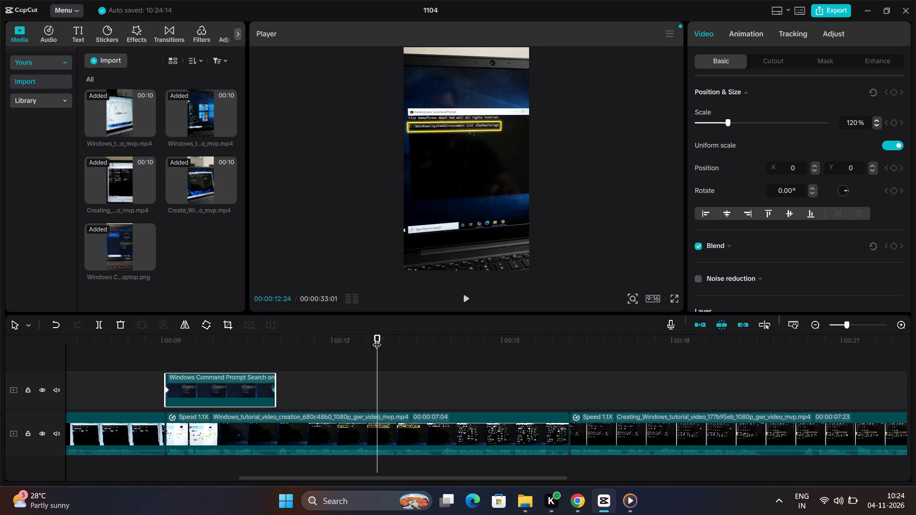
left_click_drag(377, 339, 270, 362)
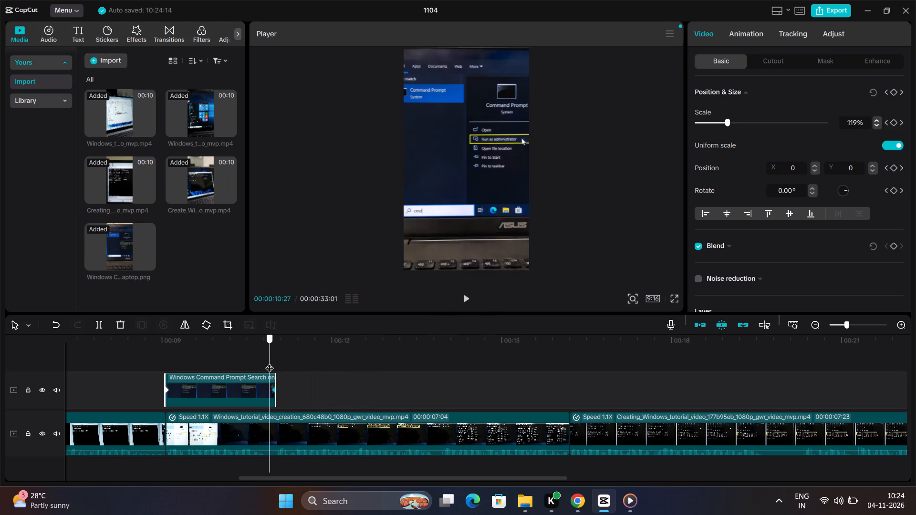
left_click_drag(270, 362, 274, 361)
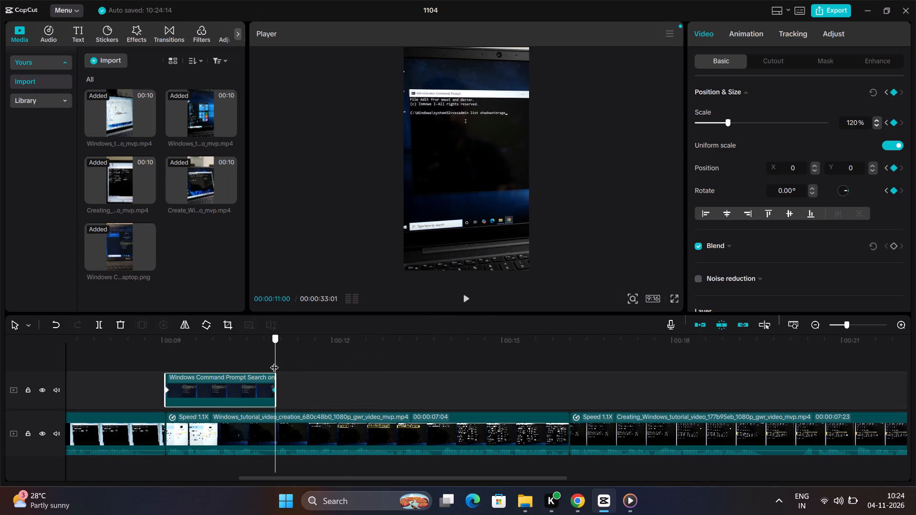
Switch to the Downloads folder and view the ASUS Laptop Command Prompt Close-Up and Administrator Command Prompt on ASUS Laptop images.
left_click_drag(274, 361, 277, 363)
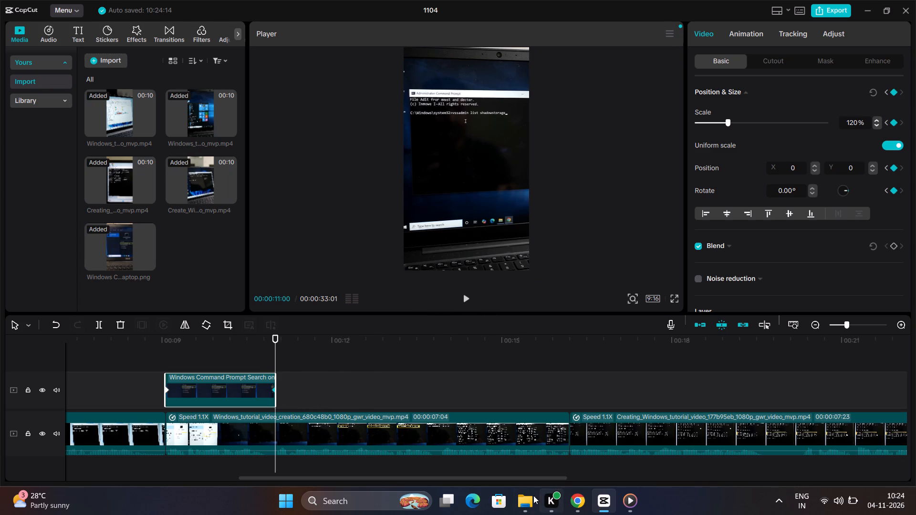
left_click(529, 499)
left_click(491, 437)
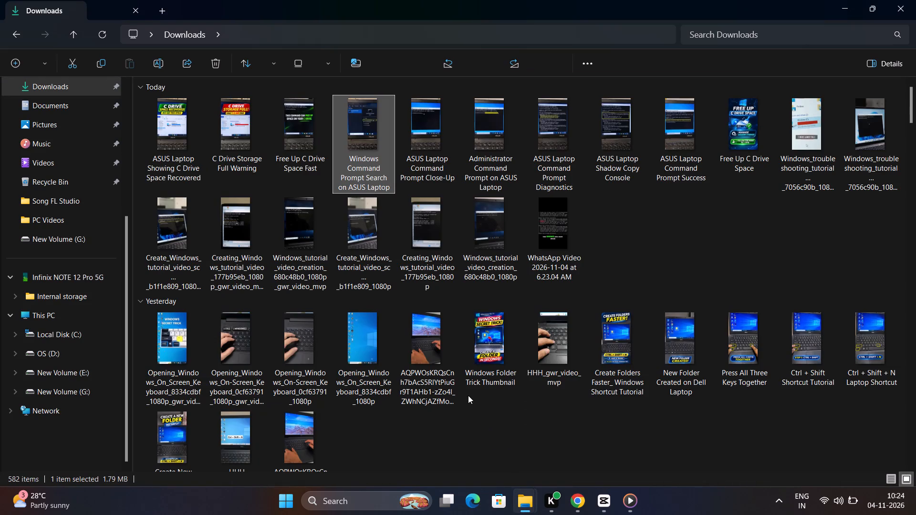
double_click(426, 170)
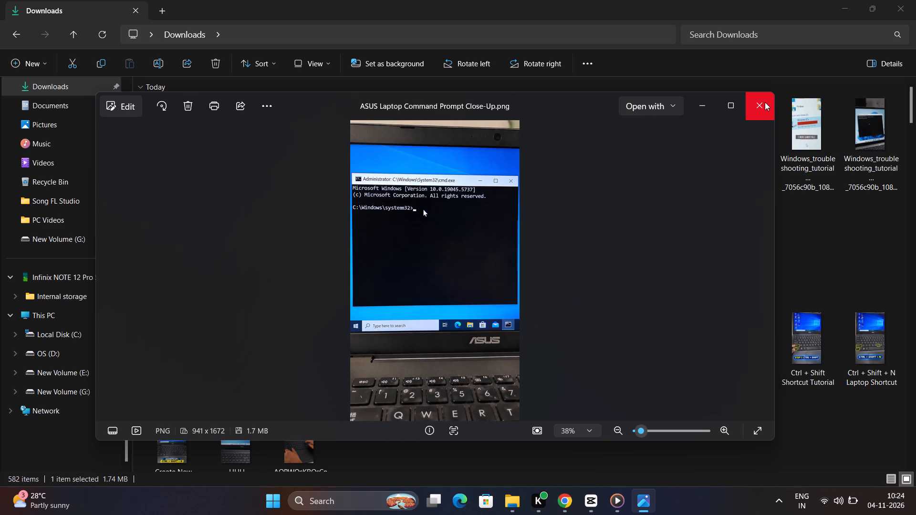
left_click(765, 102)
double_click(501, 150)
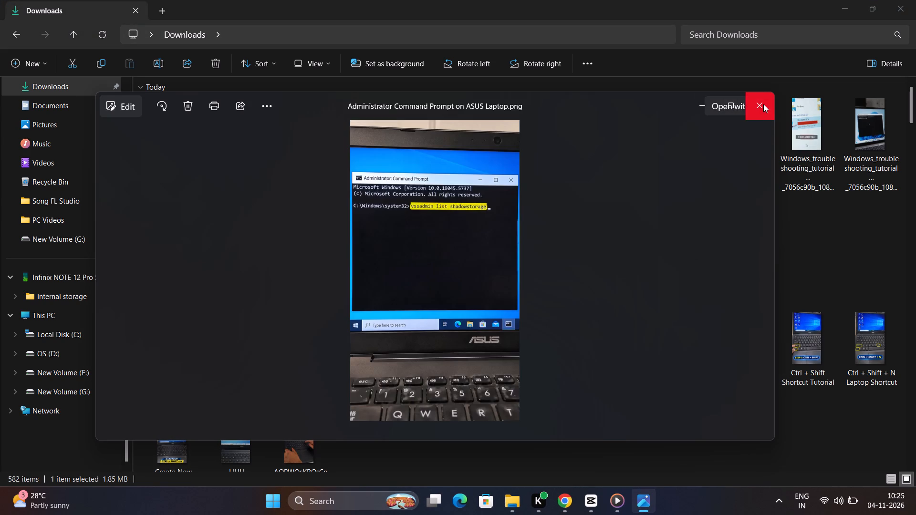
left_click(763, 103)
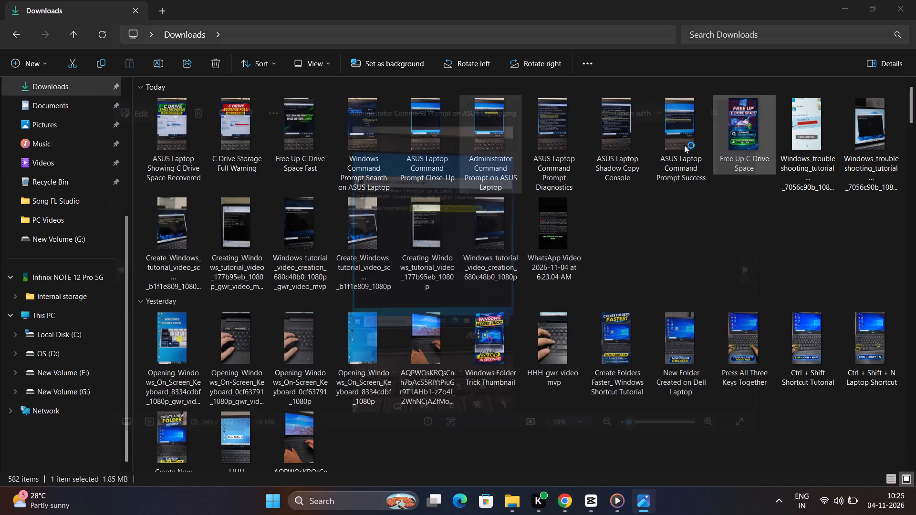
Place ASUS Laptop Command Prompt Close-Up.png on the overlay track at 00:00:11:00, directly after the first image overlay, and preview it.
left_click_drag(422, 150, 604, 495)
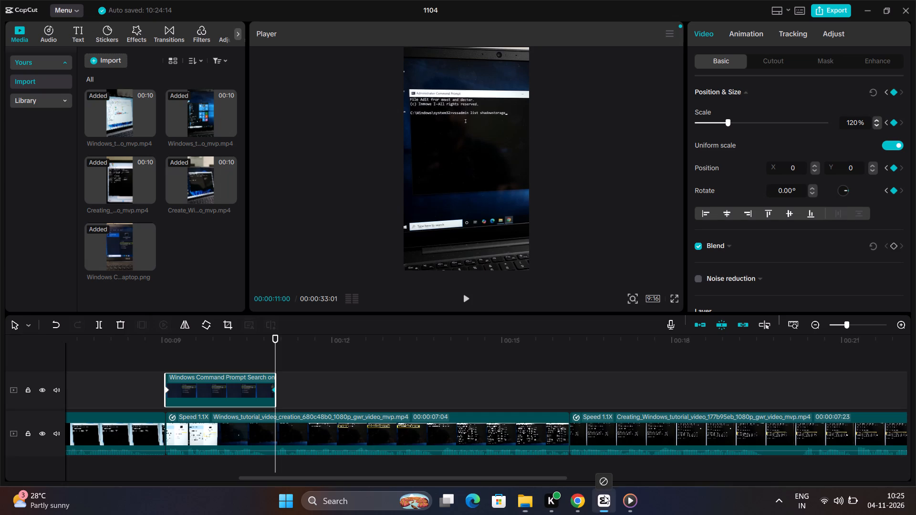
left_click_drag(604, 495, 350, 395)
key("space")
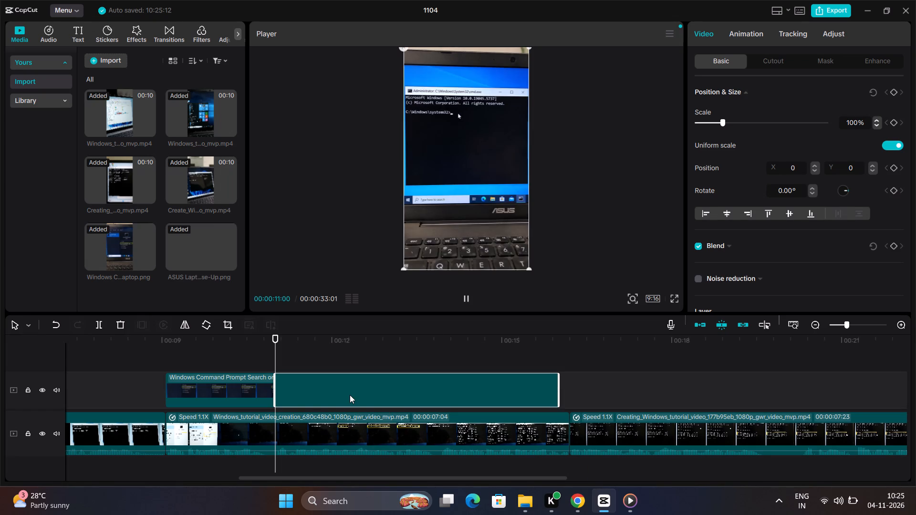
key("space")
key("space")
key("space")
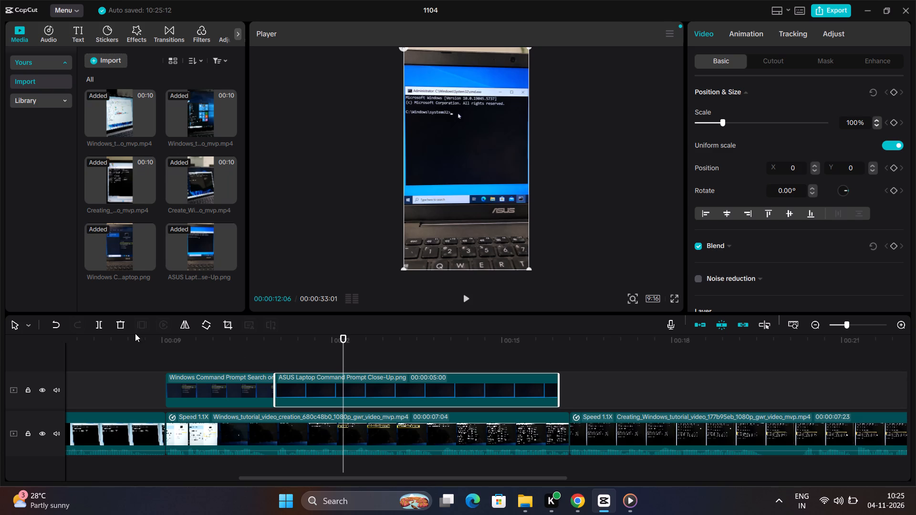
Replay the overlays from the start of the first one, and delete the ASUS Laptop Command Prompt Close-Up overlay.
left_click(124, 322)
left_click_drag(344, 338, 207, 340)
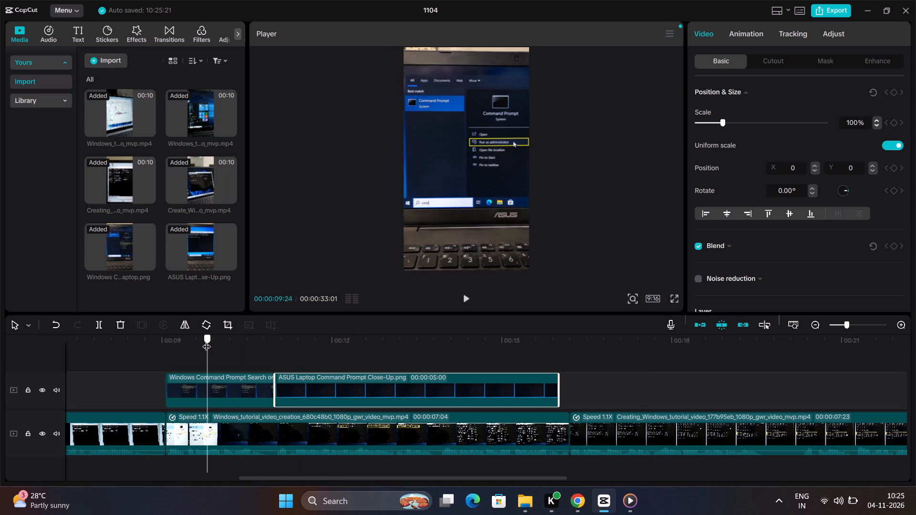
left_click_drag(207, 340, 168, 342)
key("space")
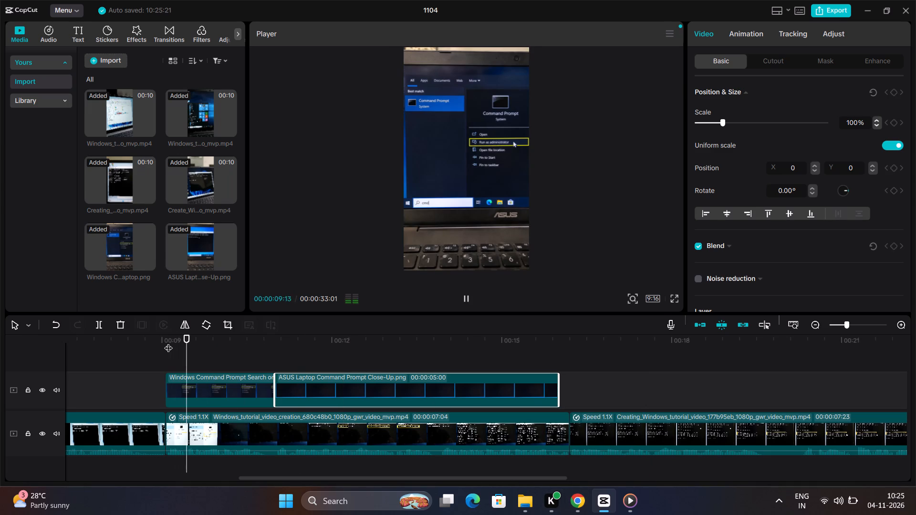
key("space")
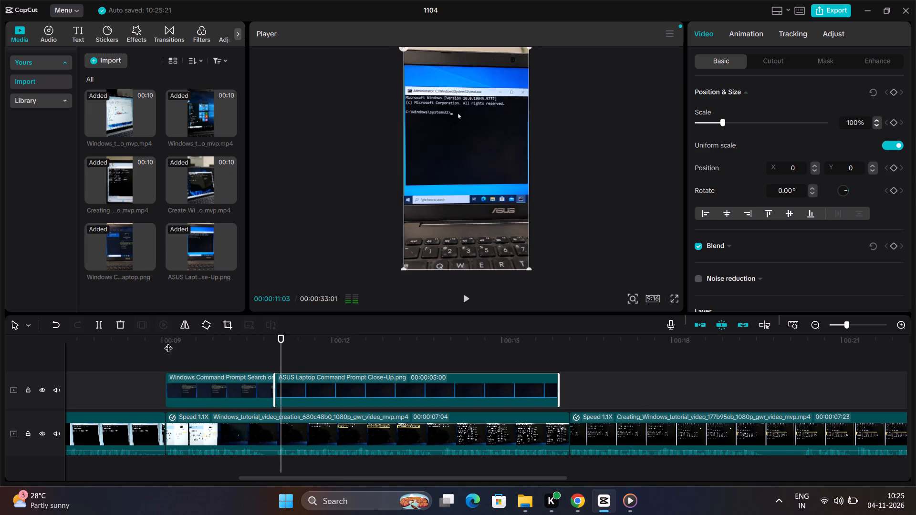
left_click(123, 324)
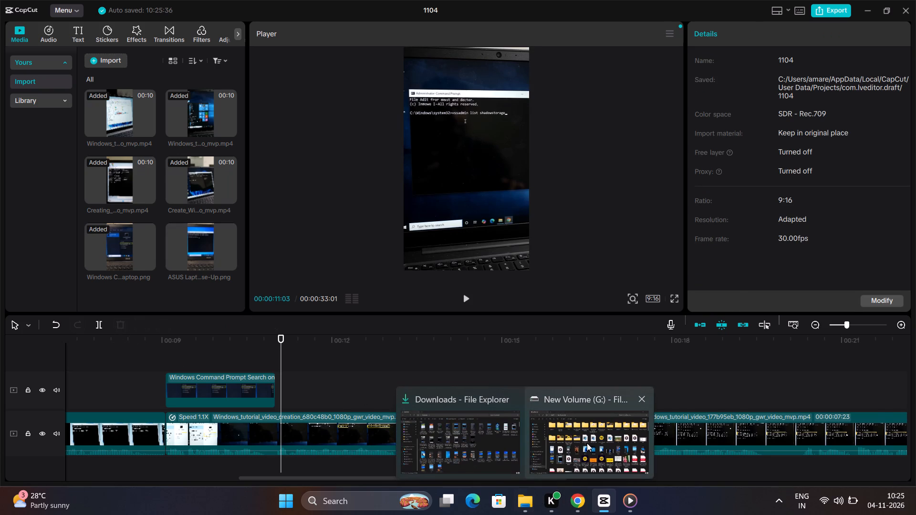
Add Administrator Command Prompt on ASUS Laptop.png from Downloads to the overlay track, snapped to the first overlay's end at 00:00:11:00.
left_click(504, 428)
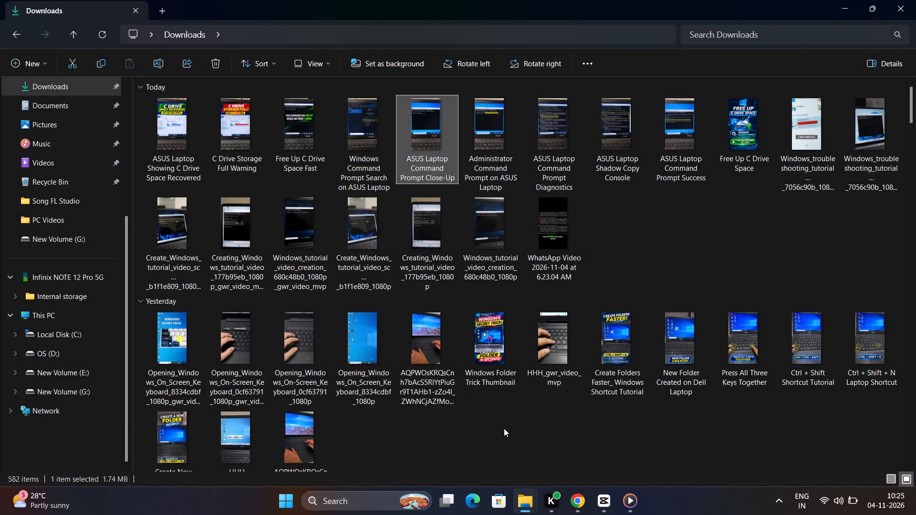
left_click(498, 147)
left_click_drag(498, 147, 582, 474)
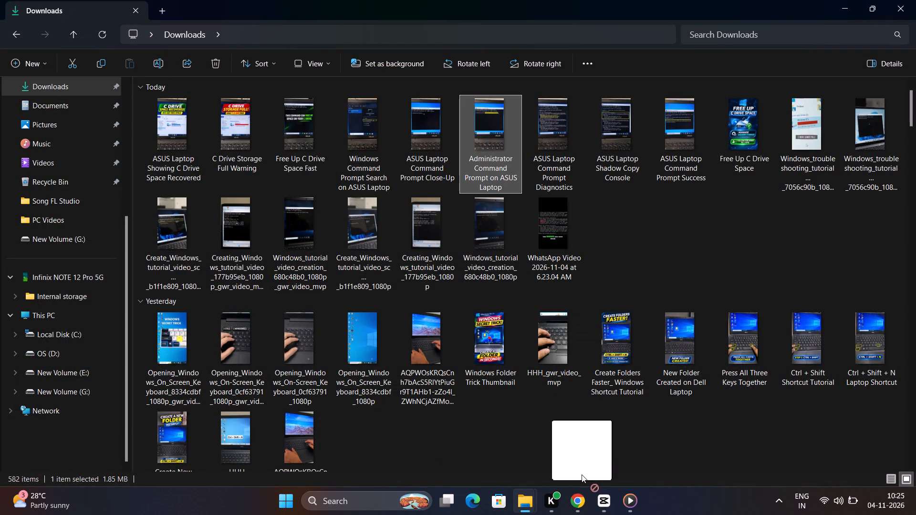
left_click_drag(582, 474, 506, 461)
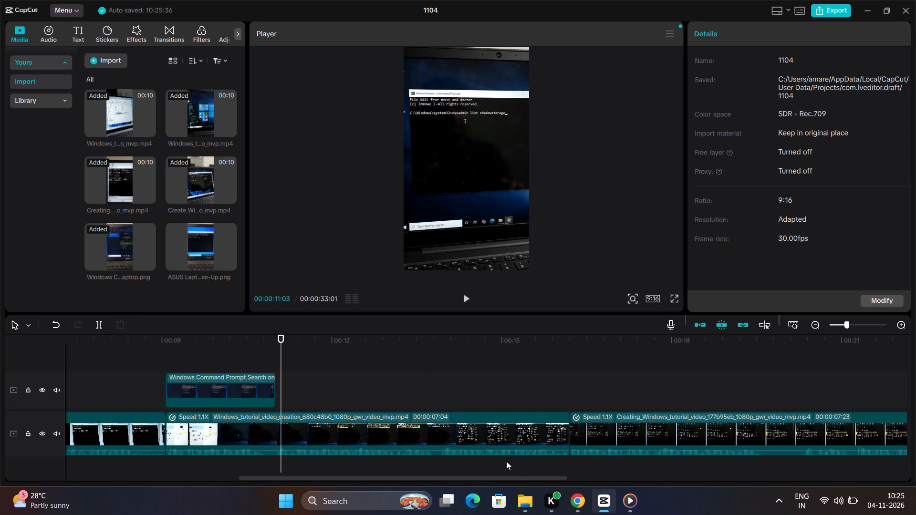
left_click_drag(506, 461, 439, 397)
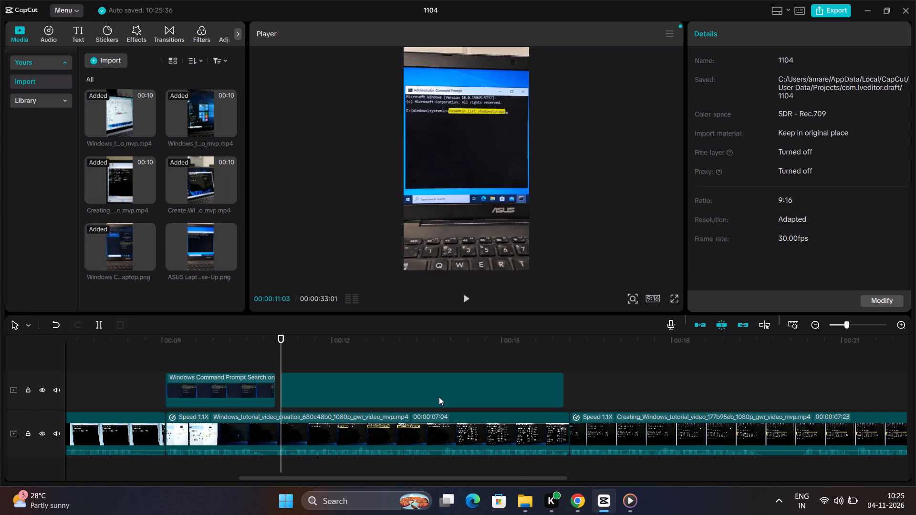
left_click_drag(429, 394, 426, 393)
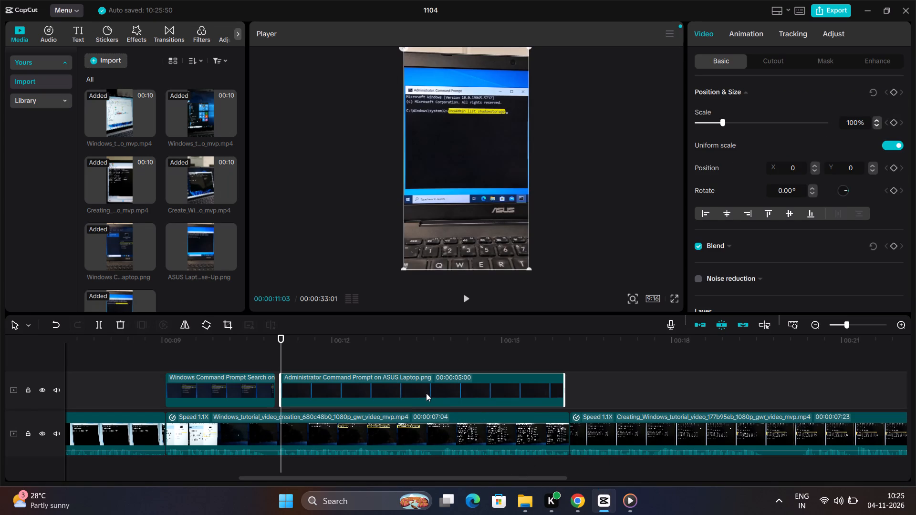
left_click_drag(426, 393, 420, 393)
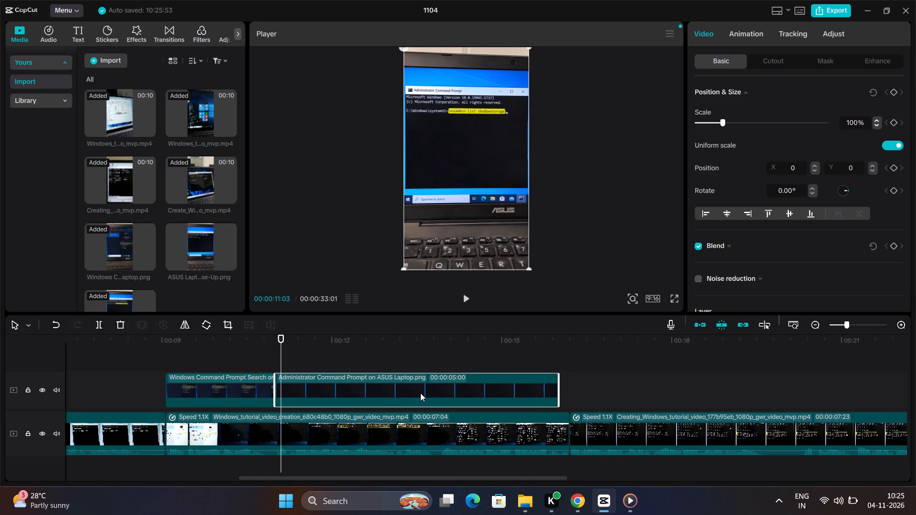
Preview the Administrator Command Prompt overlay from its start, split it at 00:00:13:28, and delete the portion after the split.
left_click_drag(281, 335, 274, 337)
key("space")
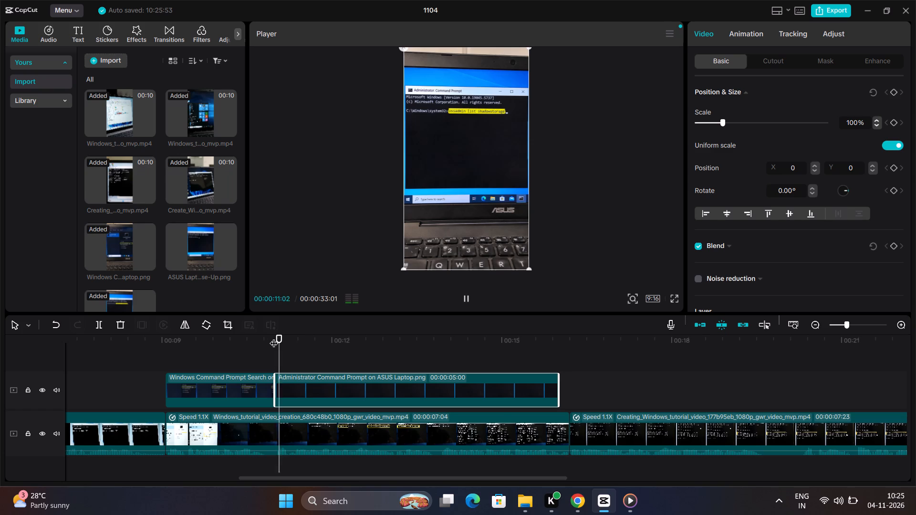
key("space")
key("space")
key("space")
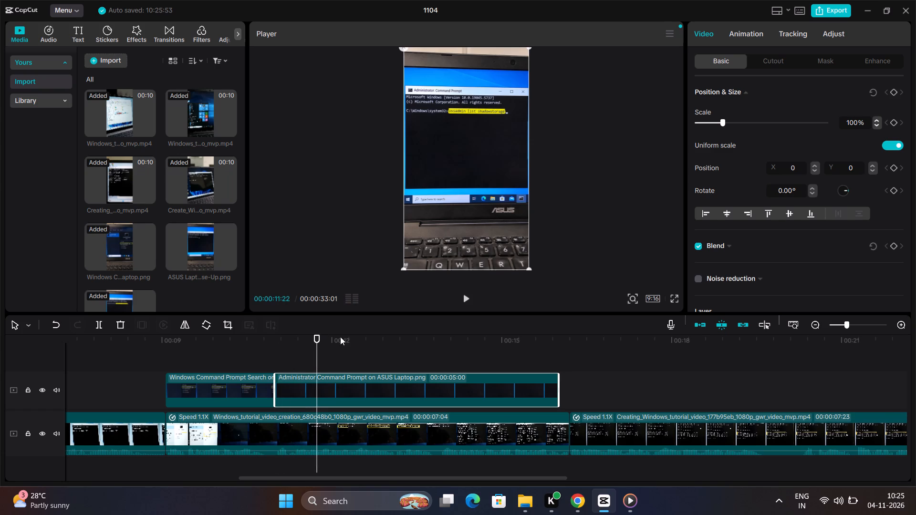
key("space")
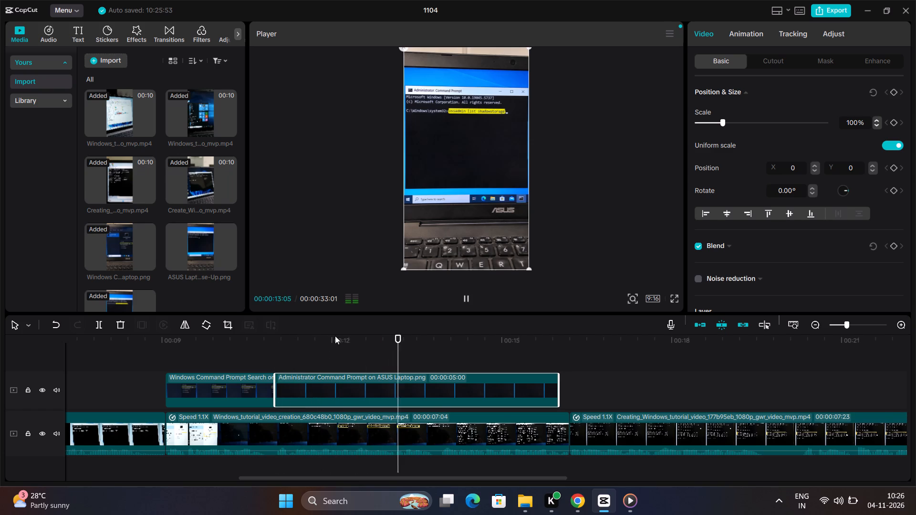
key("space")
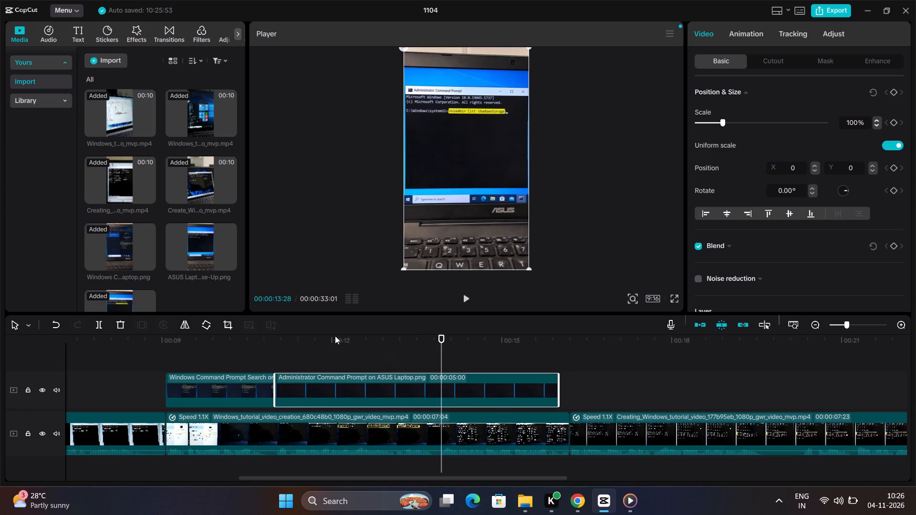
left_click(98, 326)
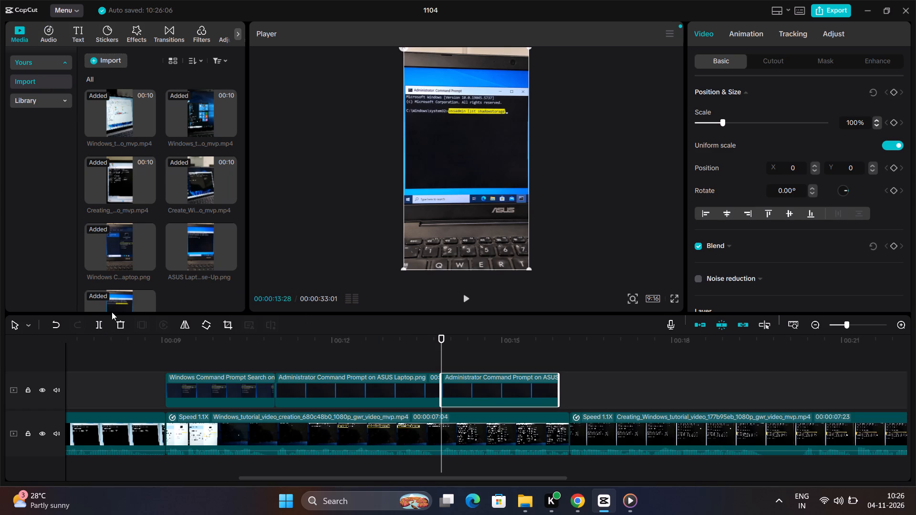
left_click(121, 321)
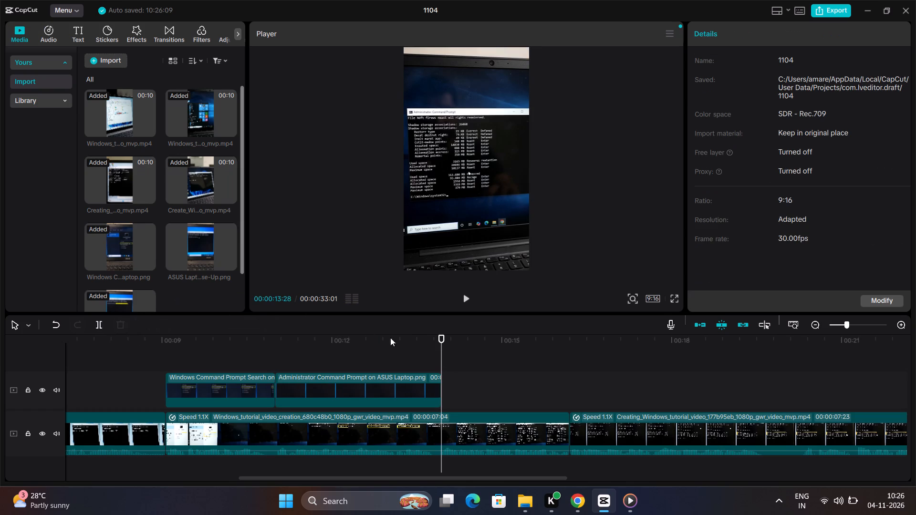
Add a Position & Size keyframe at the Administrator Command Prompt overlay's start, 00:00:11:00, with scale set to 101%.
left_click_drag(443, 338, 266, 336)
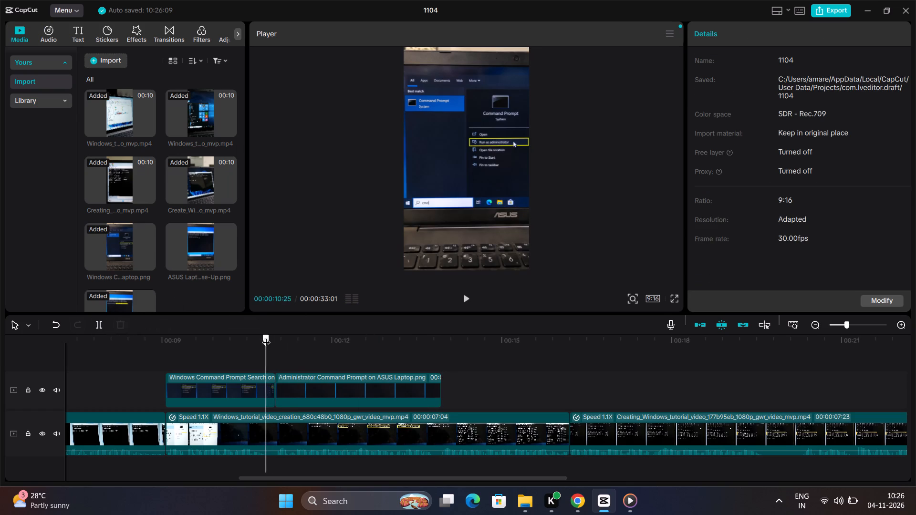
left_click_drag(266, 336, 276, 340)
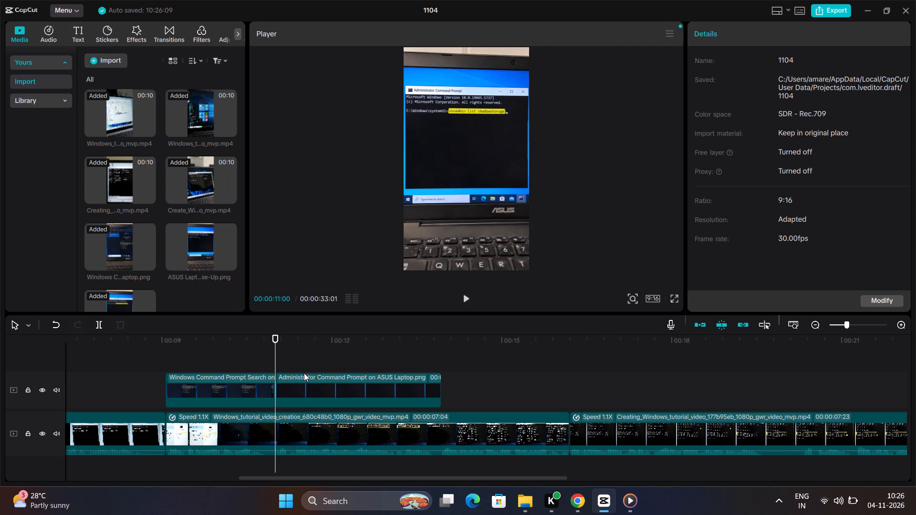
left_click(302, 384)
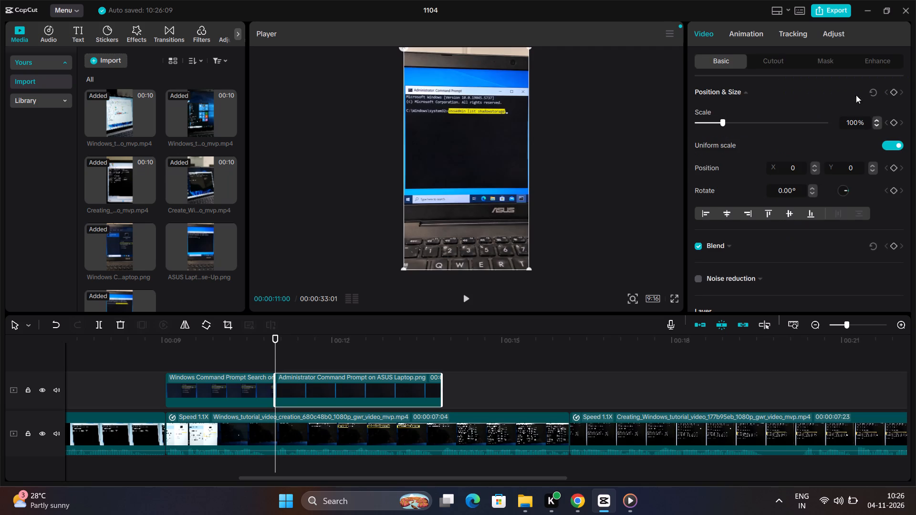
left_click(874, 119)
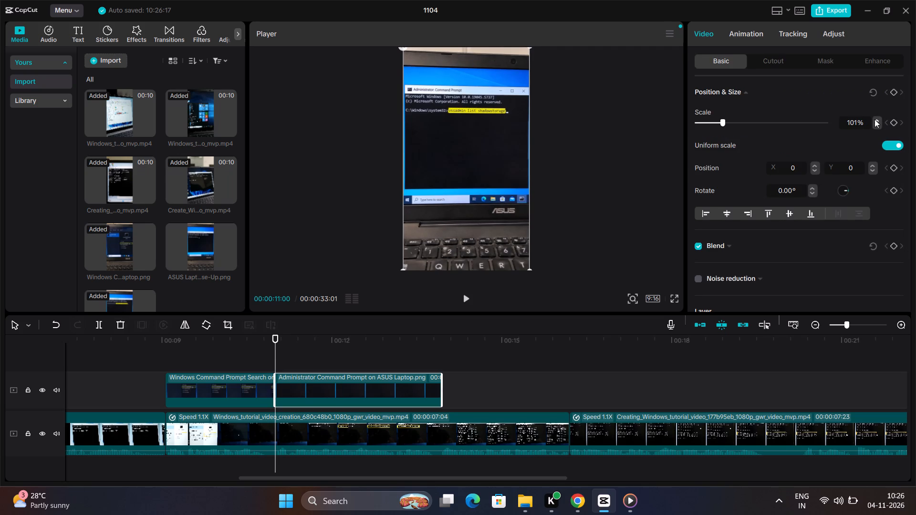
left_click(893, 93)
Set the Administrator Command Prompt overlay's scale to 123% at its end, 00:00:13:28, as the zoom's end keyframe.
left_click_drag(274, 337, 443, 357)
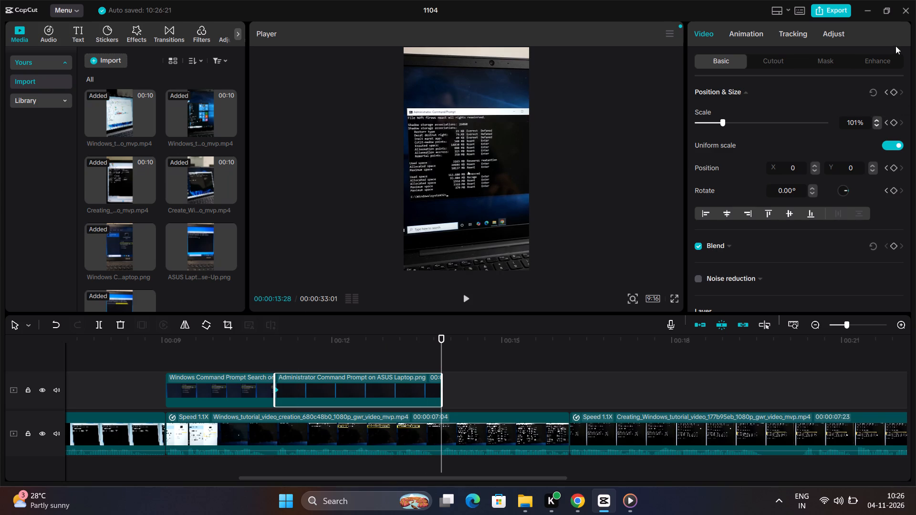
triple_click(876, 119)
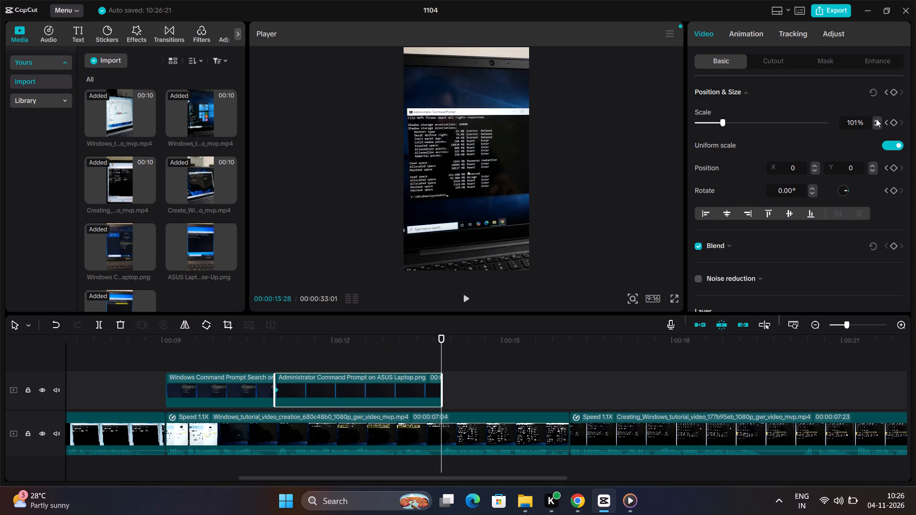
triple_click(876, 119)
triple_click(876, 119)
triple_click(876, 119)
triple_click(876, 119)
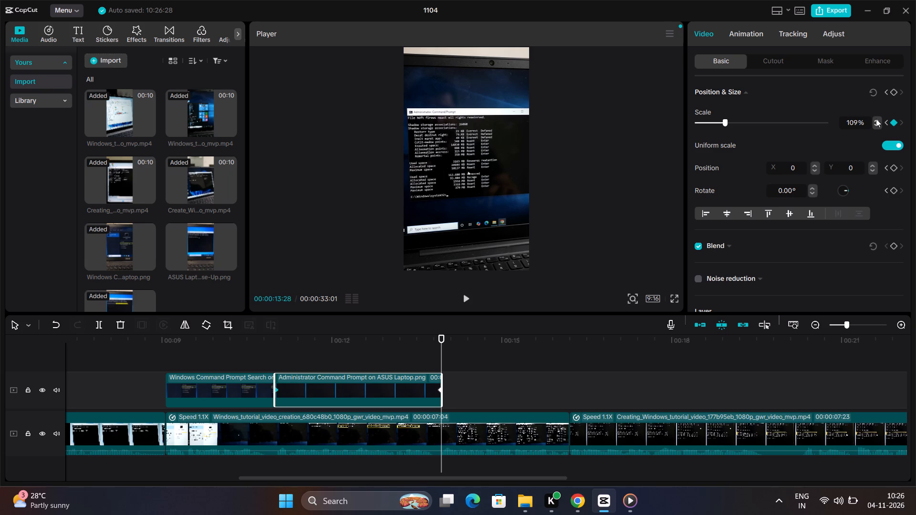
triple_click(876, 119)
triple_click(876, 119)
left_click(876, 119)
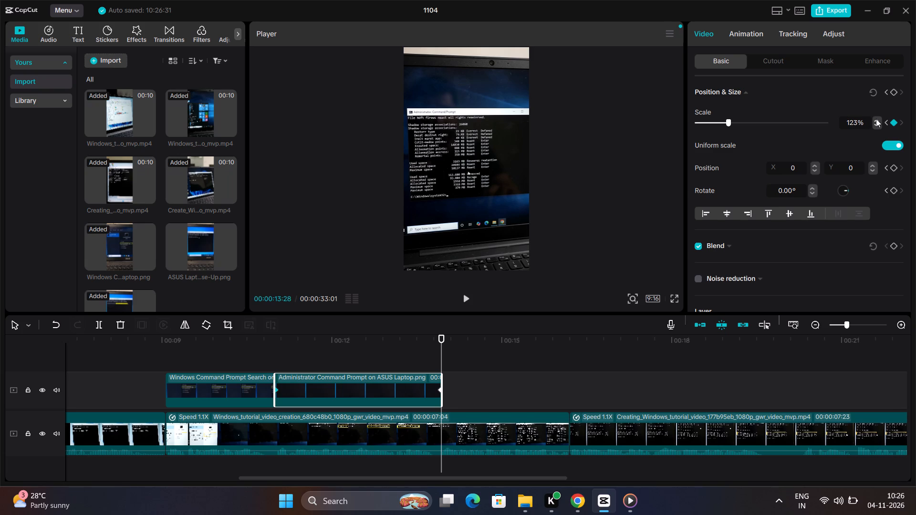
Raise the Administrator Command Prompt overlay's end scale to 125% and add a Position & Size keyframe there, at 00:00:13:28.
left_click(876, 119)
left_click(876, 119)
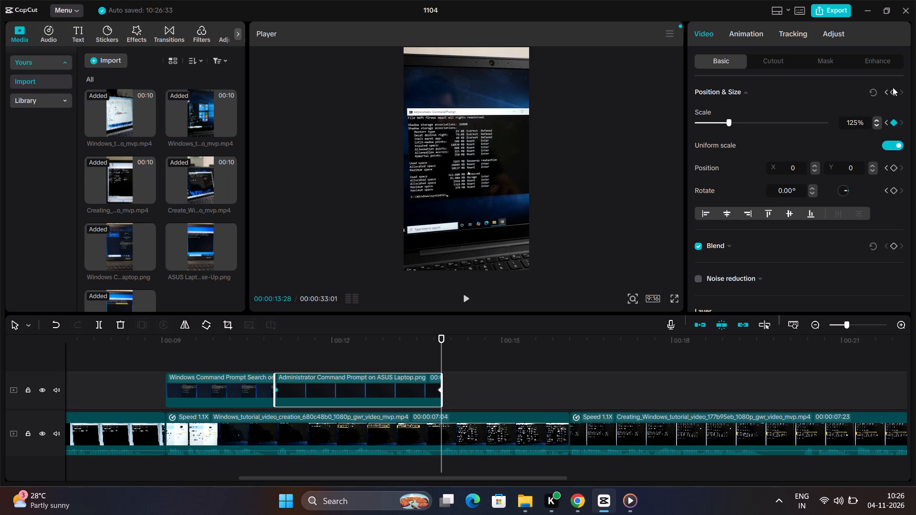
left_click(893, 93)
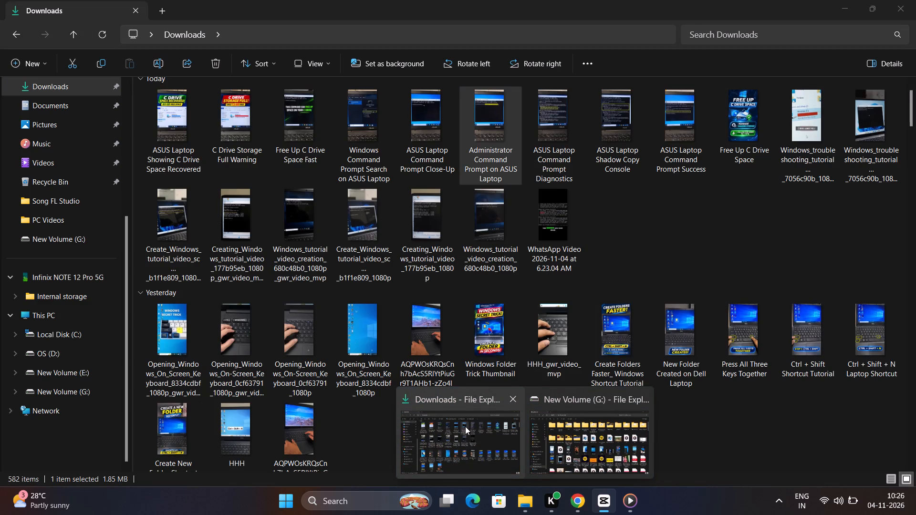
Add ASUS Laptop Command Prompt Diagnostics.png from Downloads to the overlay track, snapped to the Administrator Command Prompt overlay's end at 00:00:13:28.
left_click(465, 426)
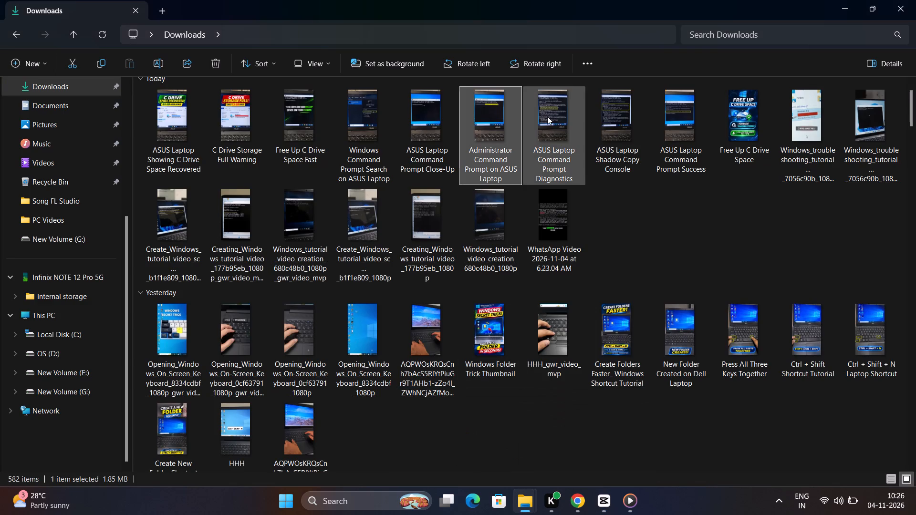
left_click(547, 116)
left_click_drag(547, 116, 614, 500)
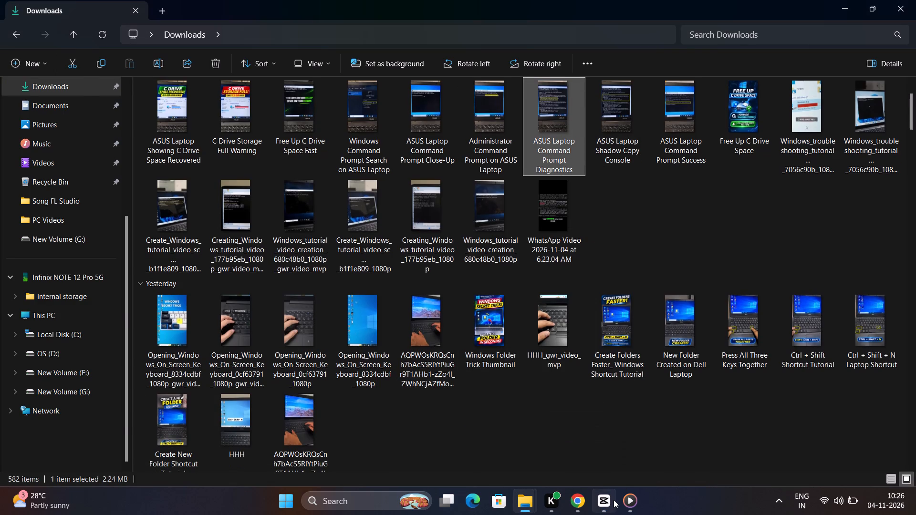
left_click_drag(614, 500, 490, 388)
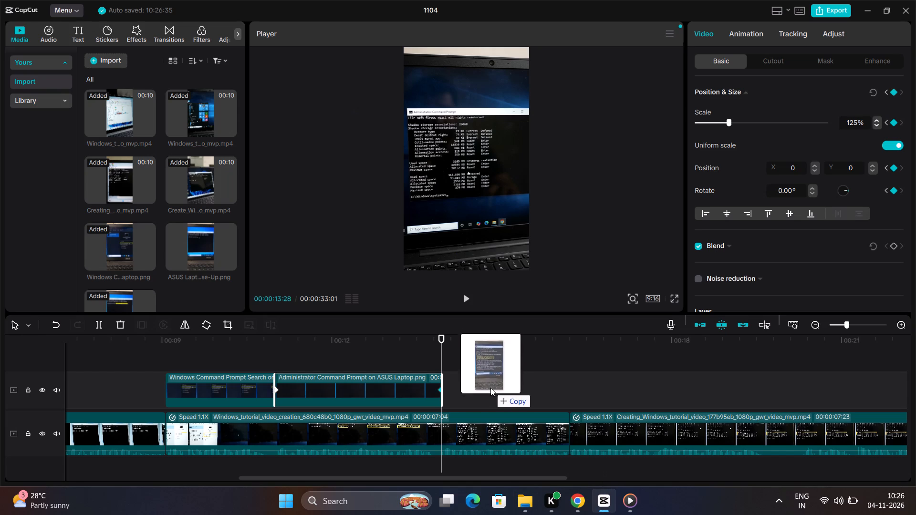
left_click_drag(490, 388, 494, 395)
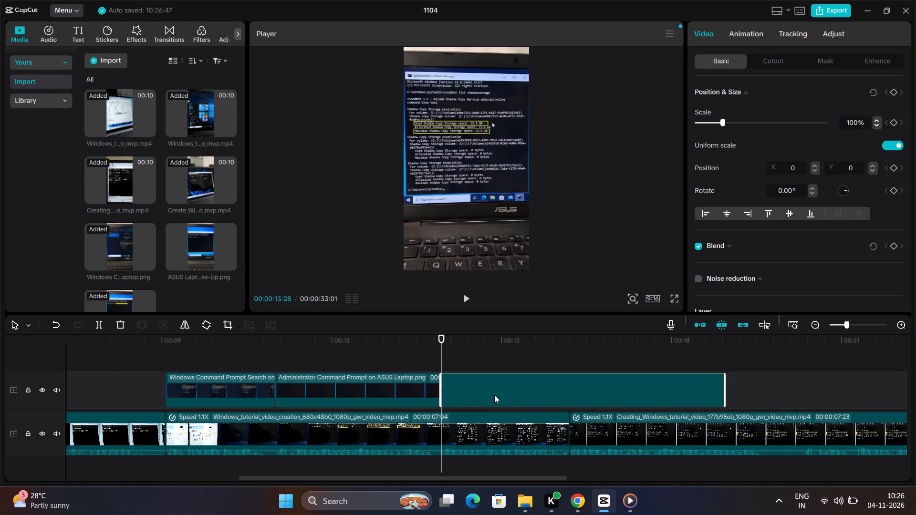
Play the video from the Diagnostics overlay's start through the following footage to judge how long the overlay should cover it.
key("space")
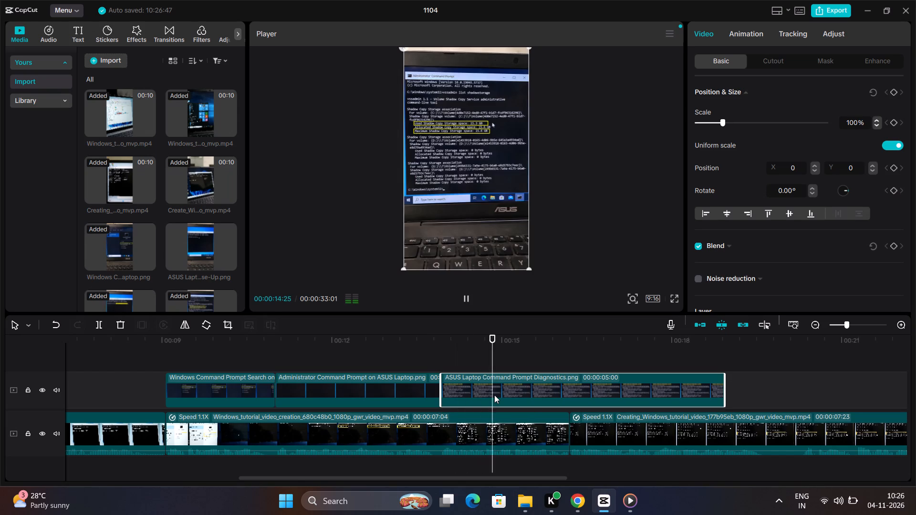
key("space")
key("space")
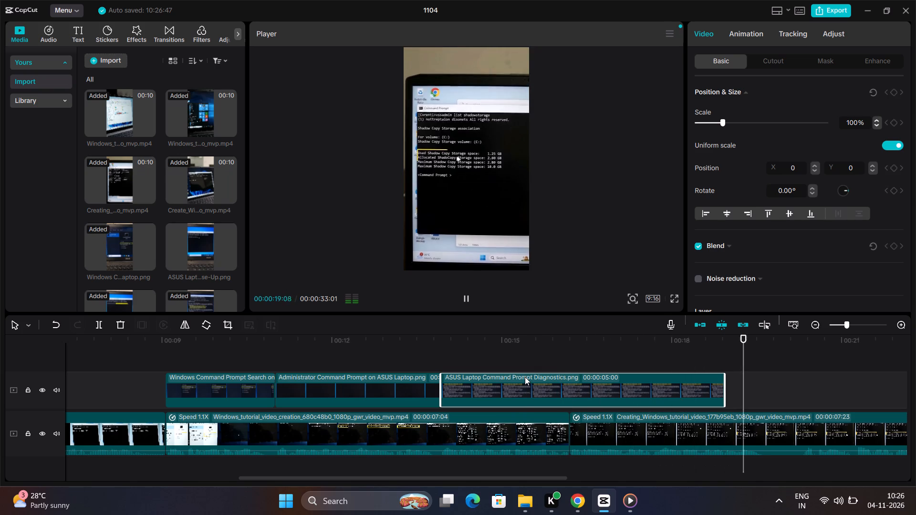
key("space")
key("space")
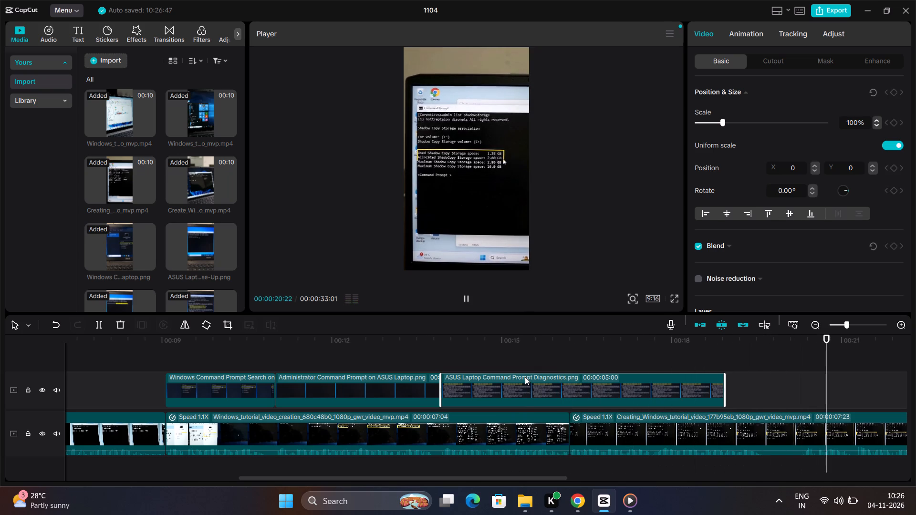
key("space")
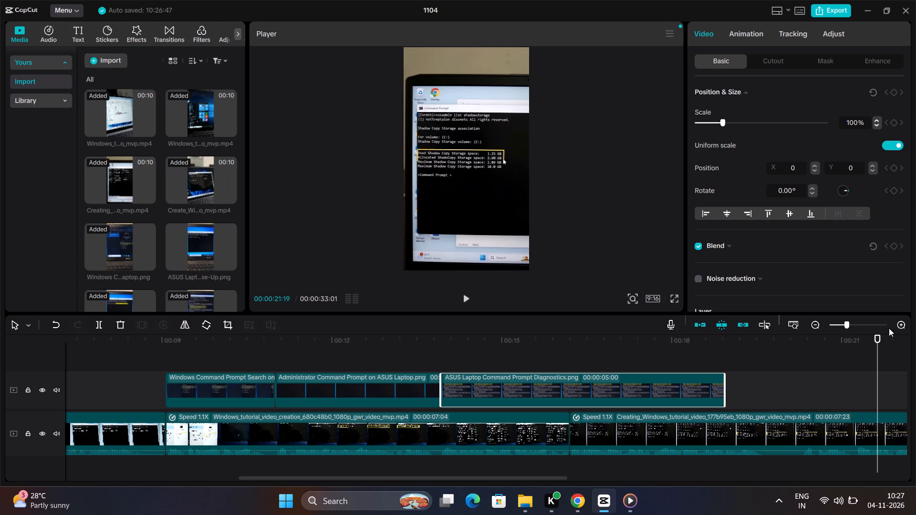
left_click(816, 323)
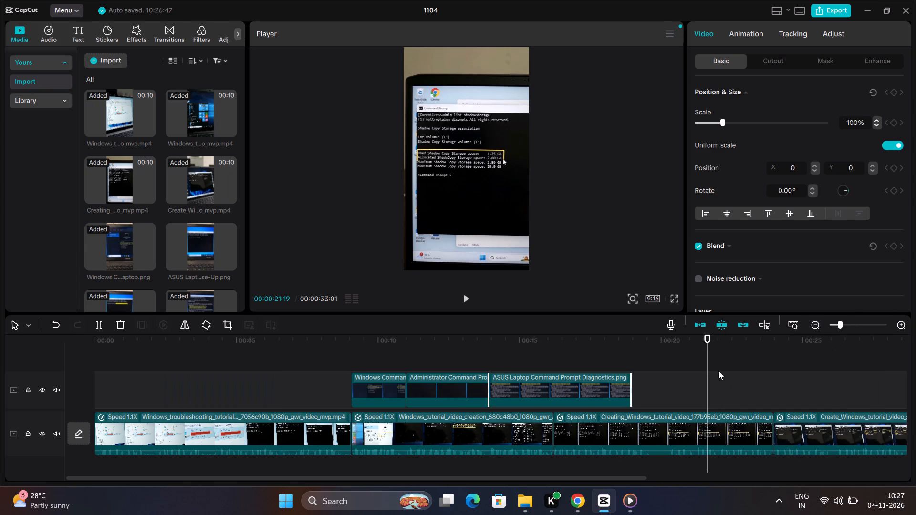
left_click_drag(708, 356, 638, 360)
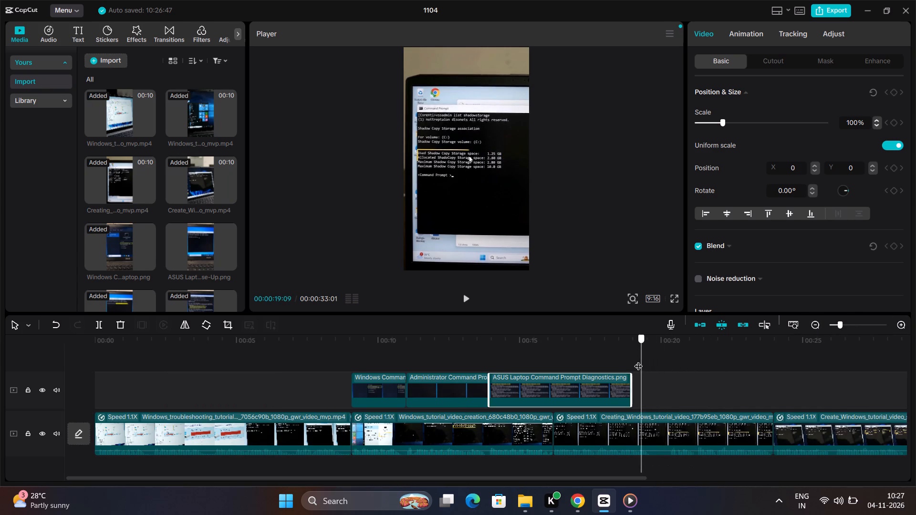
left_click_drag(638, 360, 633, 360)
key("space")
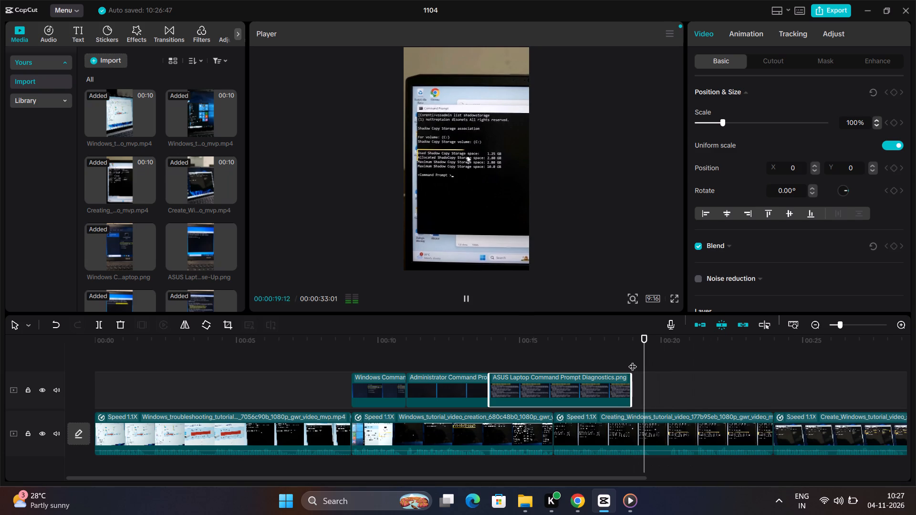
key("space")
key("space")
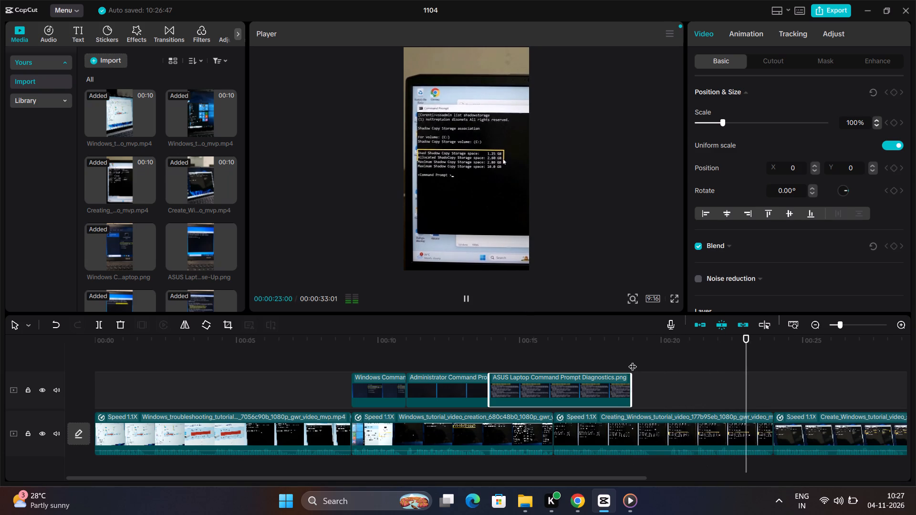
key("space")
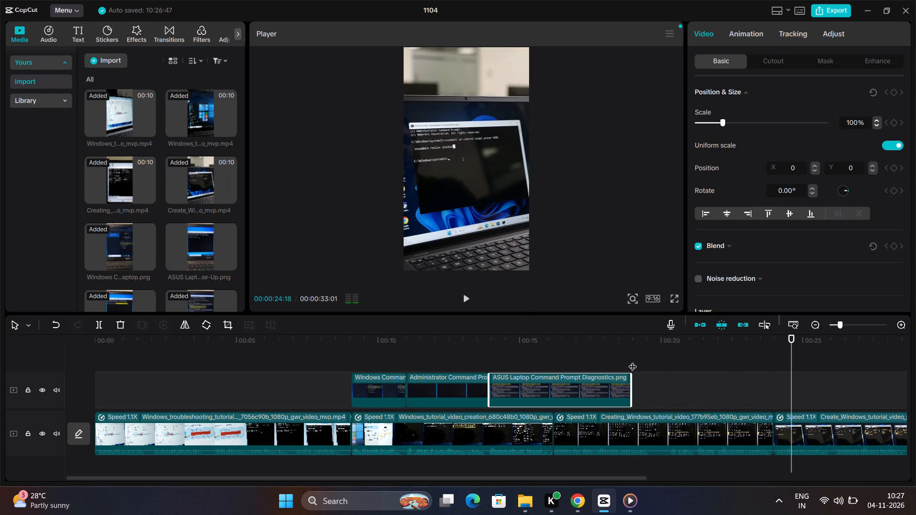
key("space")
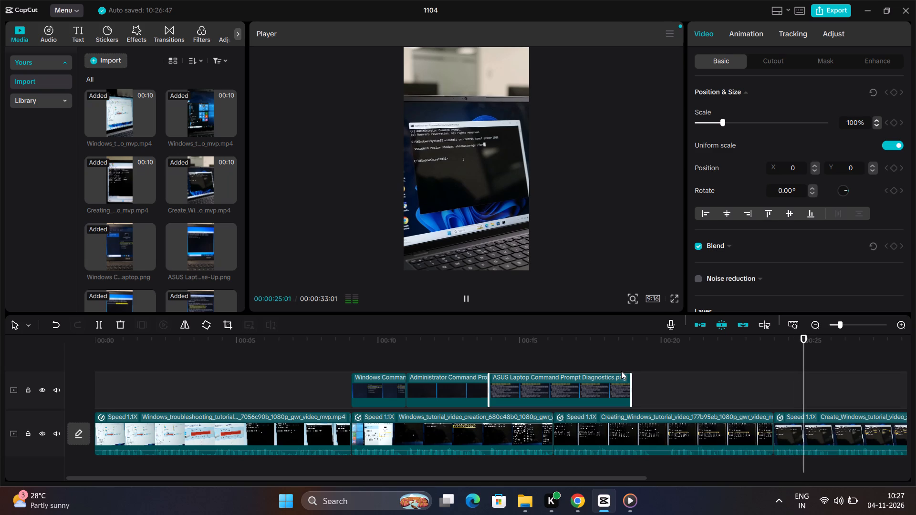
key("space")
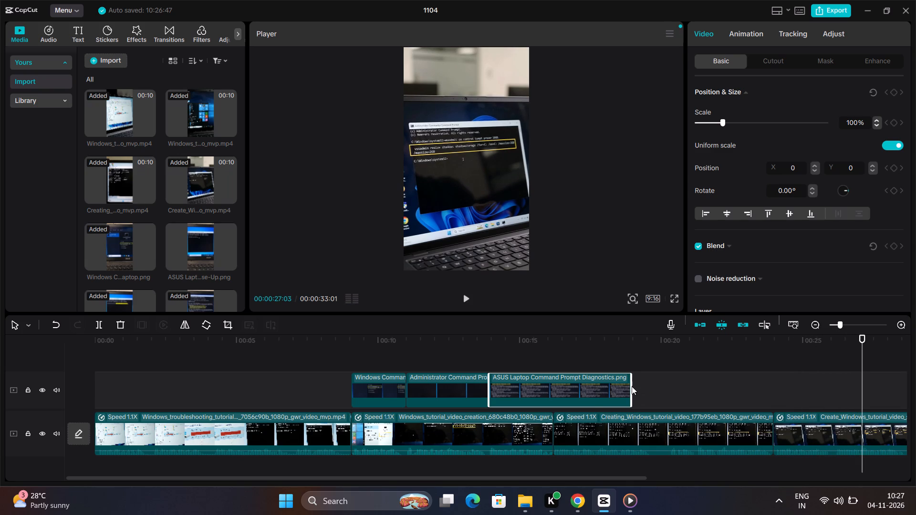
Extend the Diagnostics overlay's end to the third main-track clip's end at 00:00:23:29, for a duration of 00:00:10:01.
left_click_drag(631, 388, 697, 384)
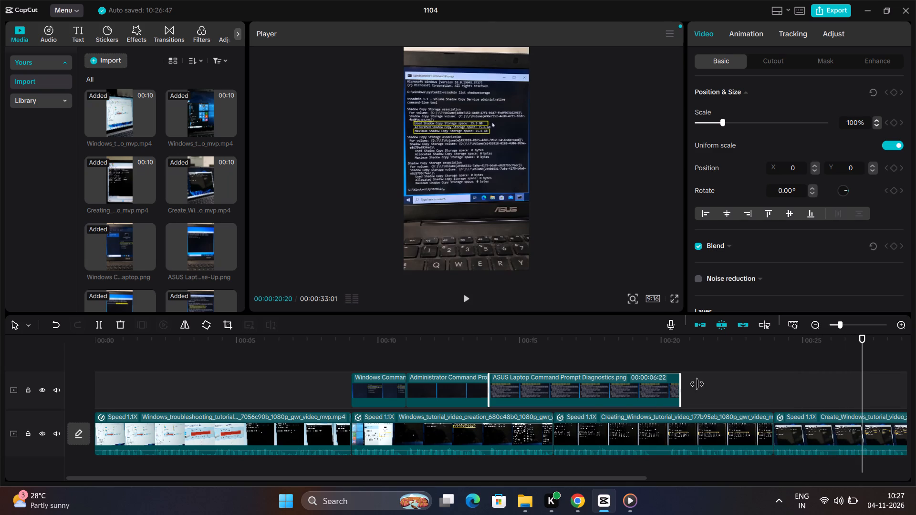
left_click_drag(697, 384, 773, 390)
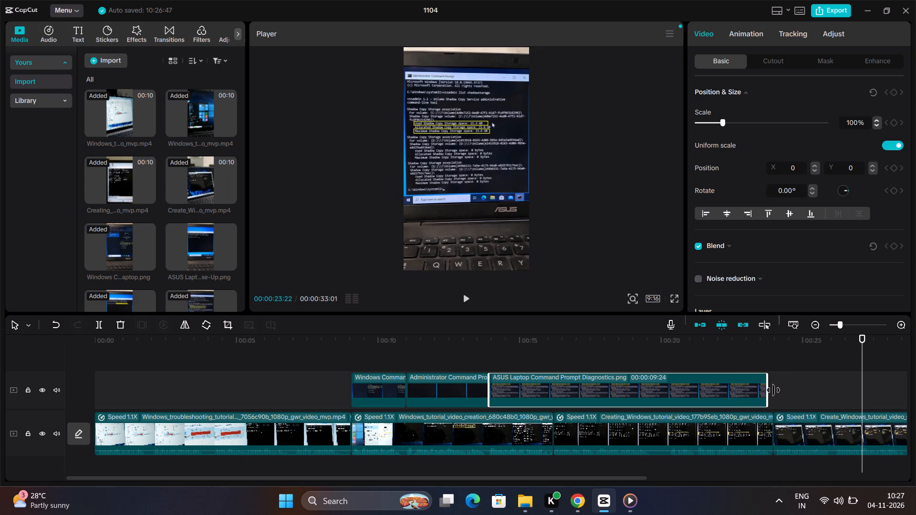
left_click_drag(773, 390, 791, 393)
left_click_drag(791, 393, 769, 405)
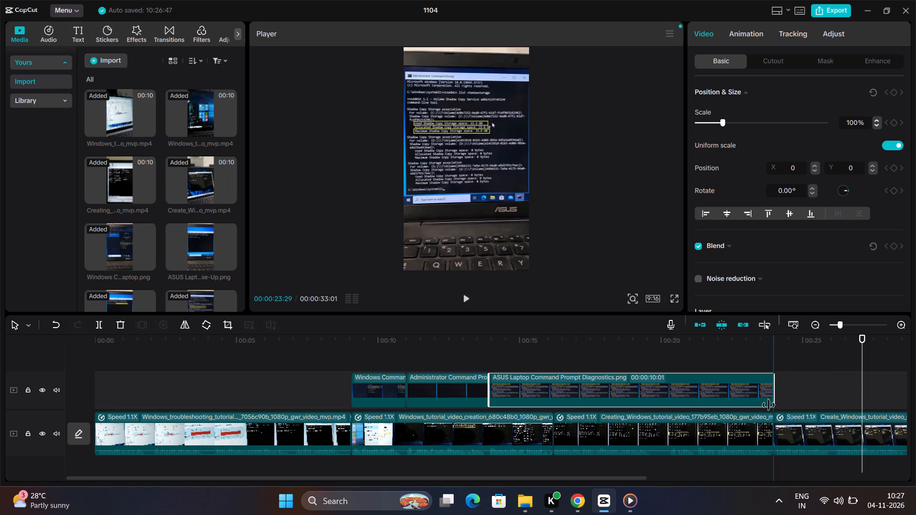
left_click_drag(769, 405, 770, 405)
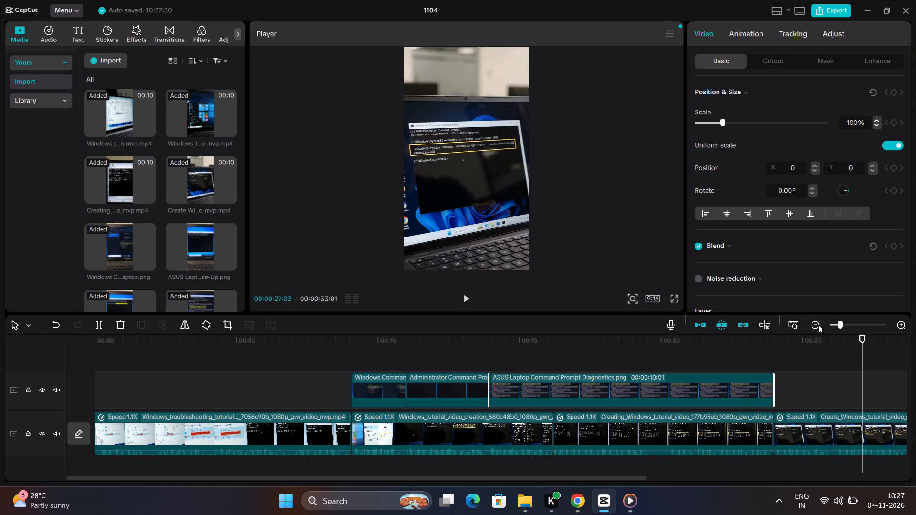
Add a Position & Size keyframe at the Diagnostics overlay's start, 00:00:13:28, with scale set to 102%.
left_click_drag(865, 340, 734, 360)
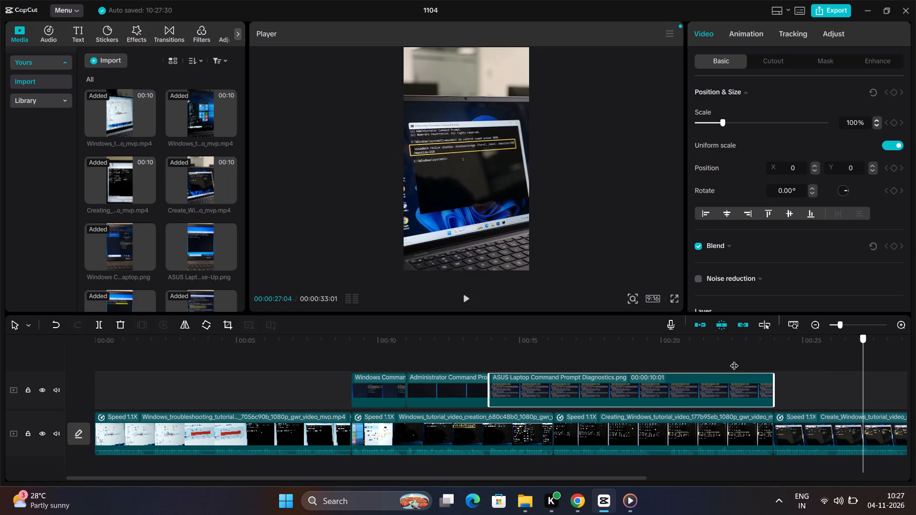
left_click_drag(734, 360, 492, 392)
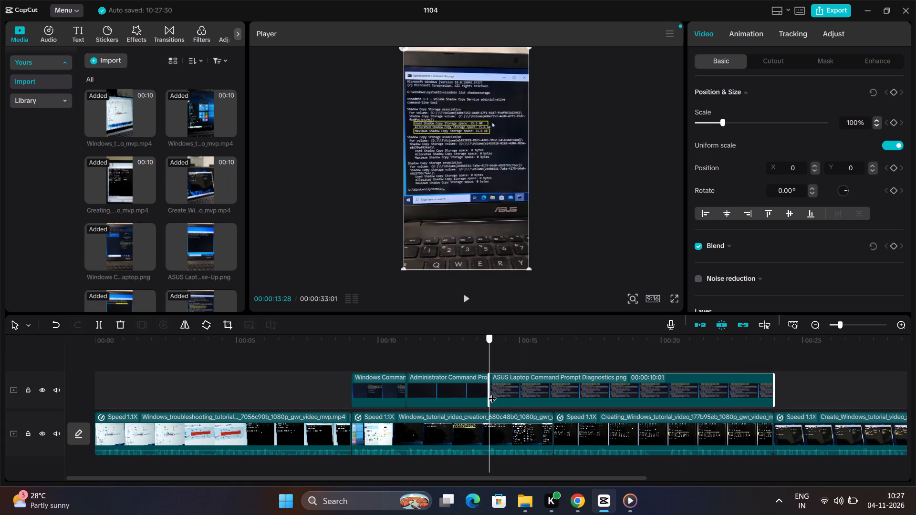
left_click_drag(492, 392, 492, 393)
left_click(877, 118)
left_click(877, 118)
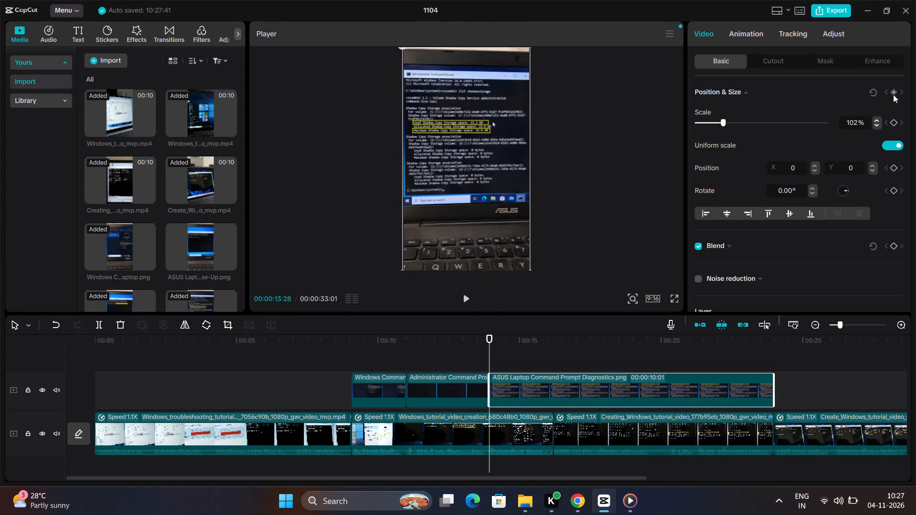
left_click(893, 93)
Set the Diagnostics overlay's scale to 122% at its end, 00:00:23:29, and add a Position & Size keyframe there.
left_click_drag(490, 340, 638, 321)
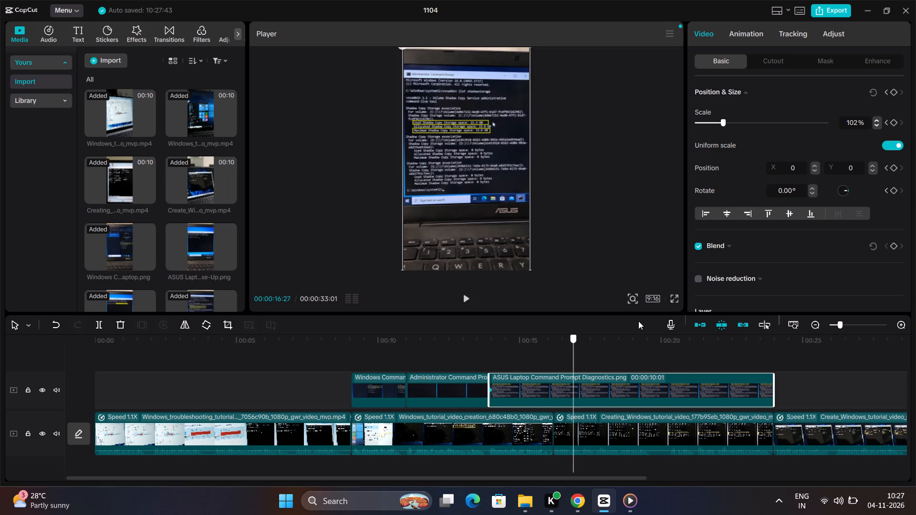
left_click_drag(638, 321, 772, 336)
triple_click(877, 119)
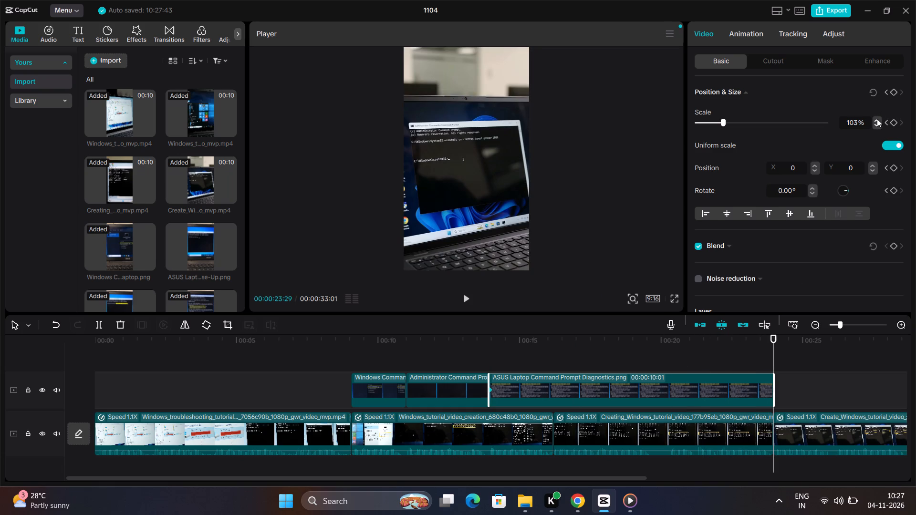
triple_click(877, 119)
triple_click(877, 119)
triple_click(877, 119)
triple_click(877, 119)
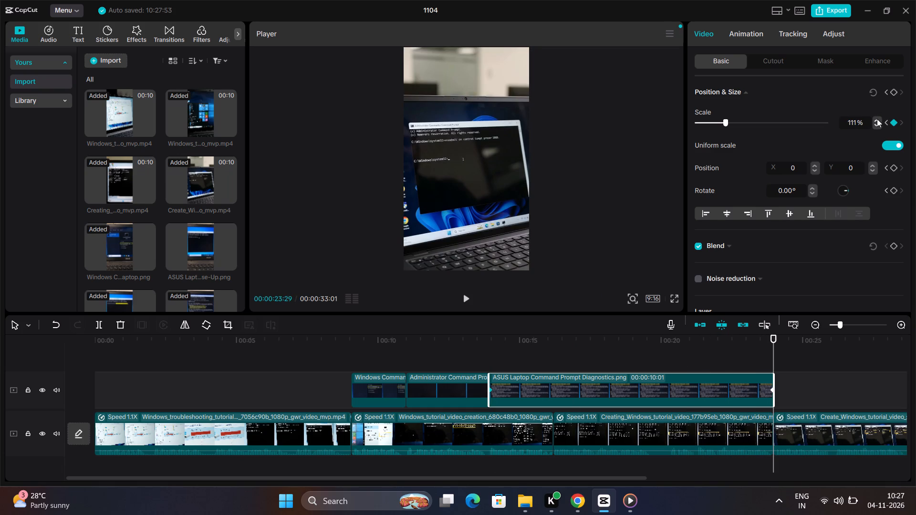
triple_click(877, 119)
double_click(877, 119)
left_click(895, 90)
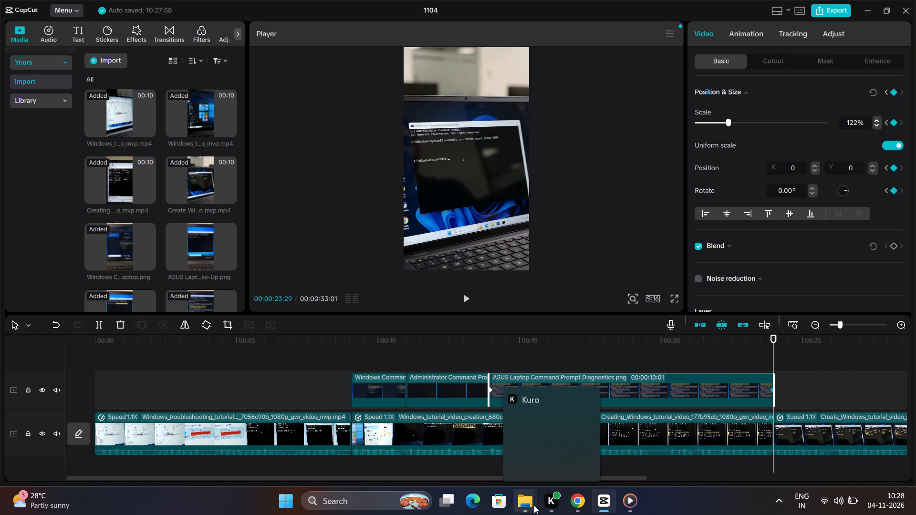
Preview the remaining candidate images in Downloads and add ASUS Laptop Shadow Copy Console.png as an overlay directly after the Diagnostics overlay, at 00:00:23:29.
left_click(479, 455)
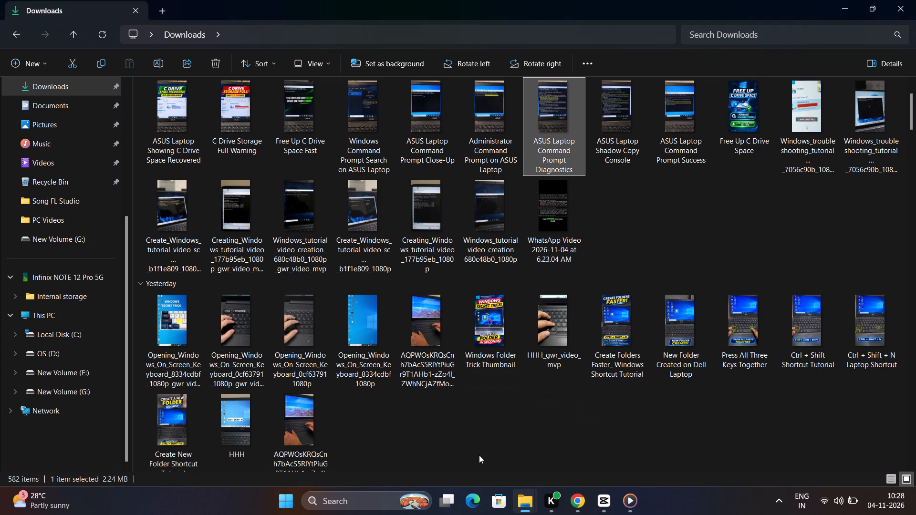
double_click(604, 160)
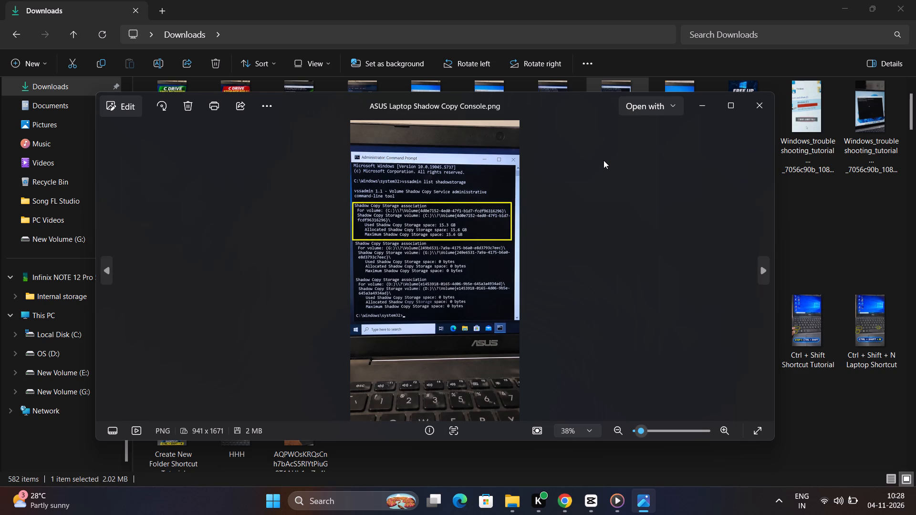
left_click(764, 270)
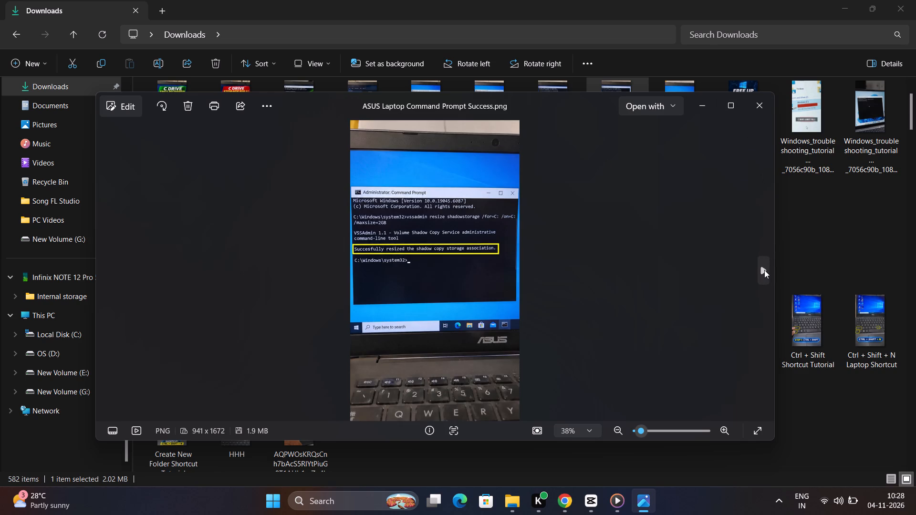
left_click(764, 270)
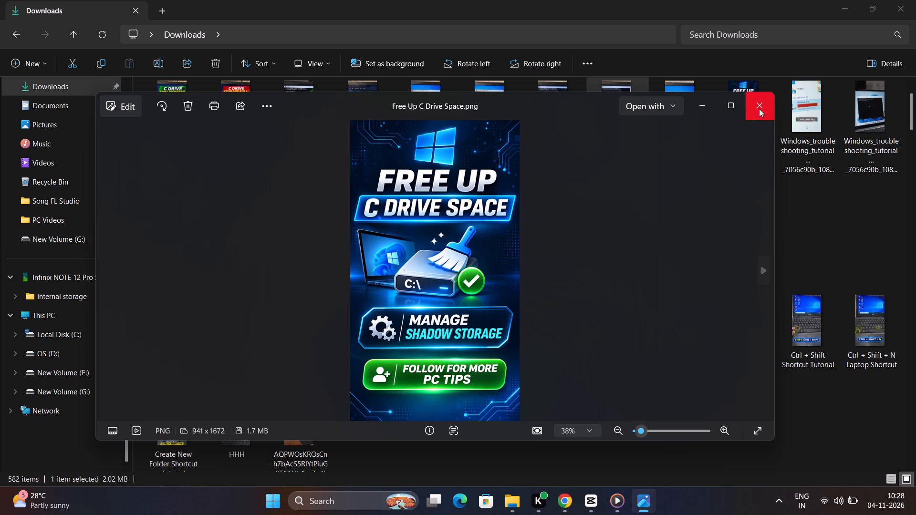
left_click(759, 109)
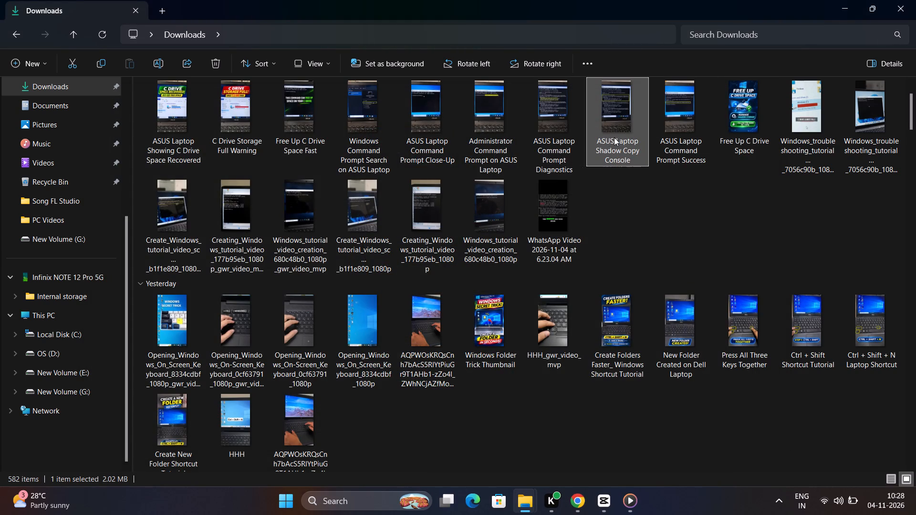
left_click_drag(614, 137, 605, 503)
left_click_drag(605, 503, 806, 397)
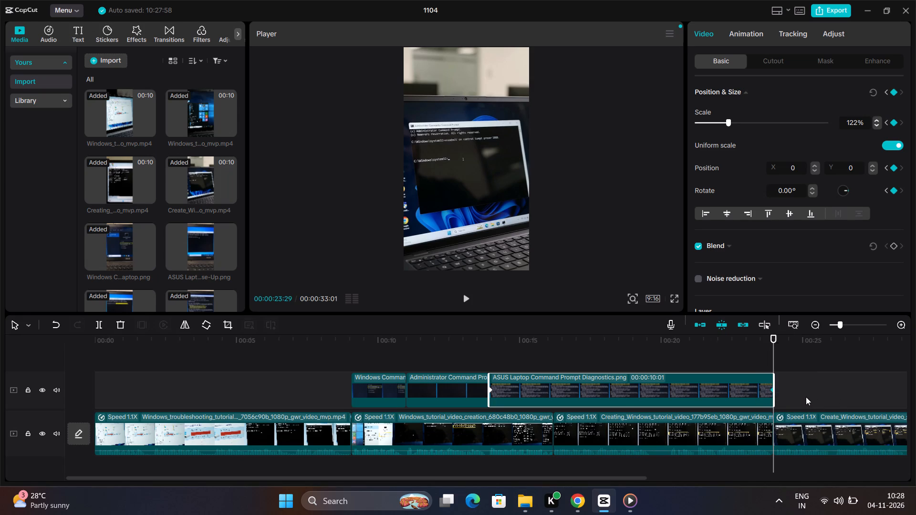
Play the footage under the Shadow Copy Console overlay and shorten the overlay so it ends at about 00:00:26:16.
left_click(816, 323)
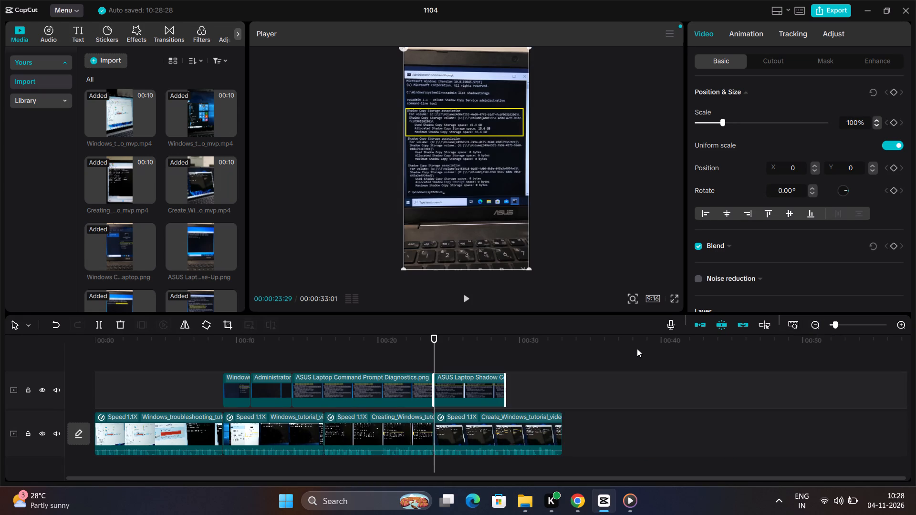
key("space")
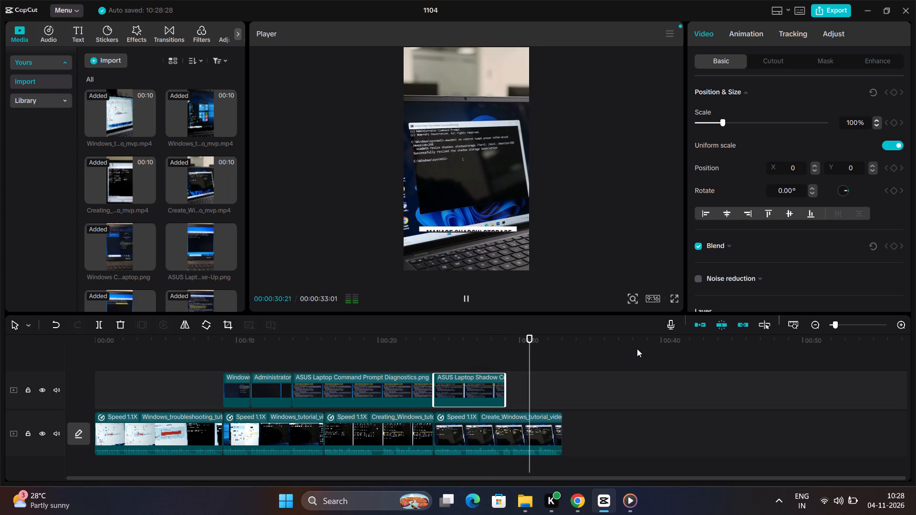
key("space")
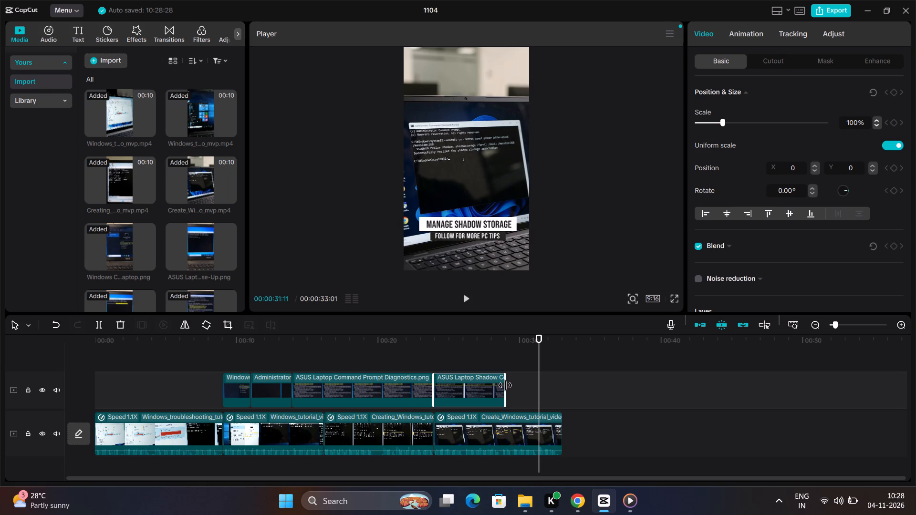
left_click_drag(505, 385, 487, 392)
left_click_drag(541, 351, 521, 351)
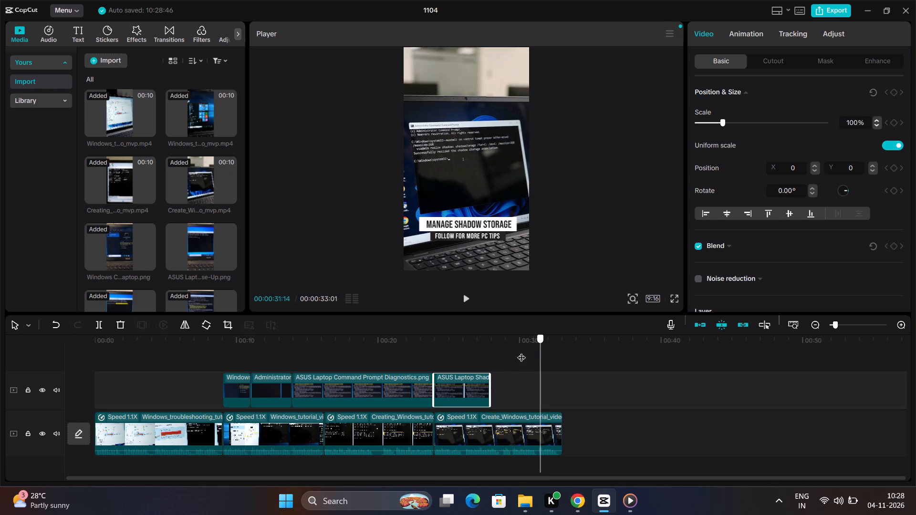
left_click_drag(521, 351, 470, 360)
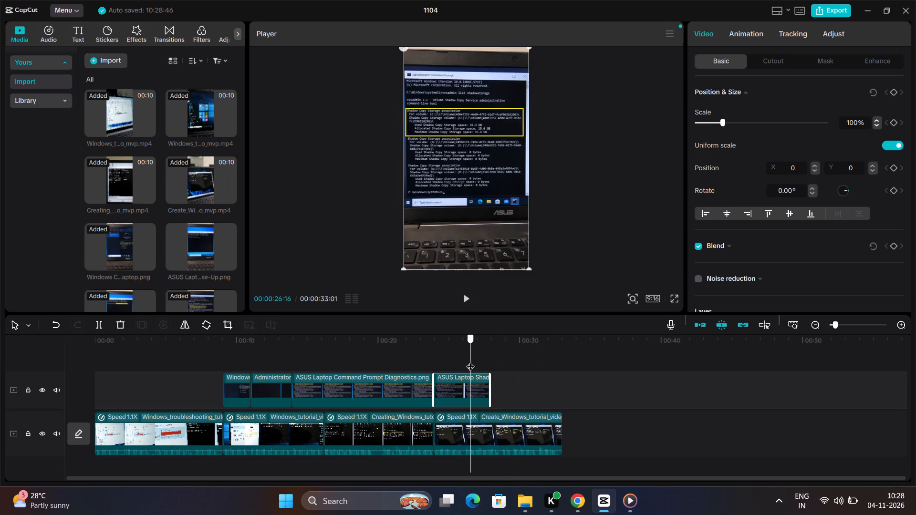
key("space")
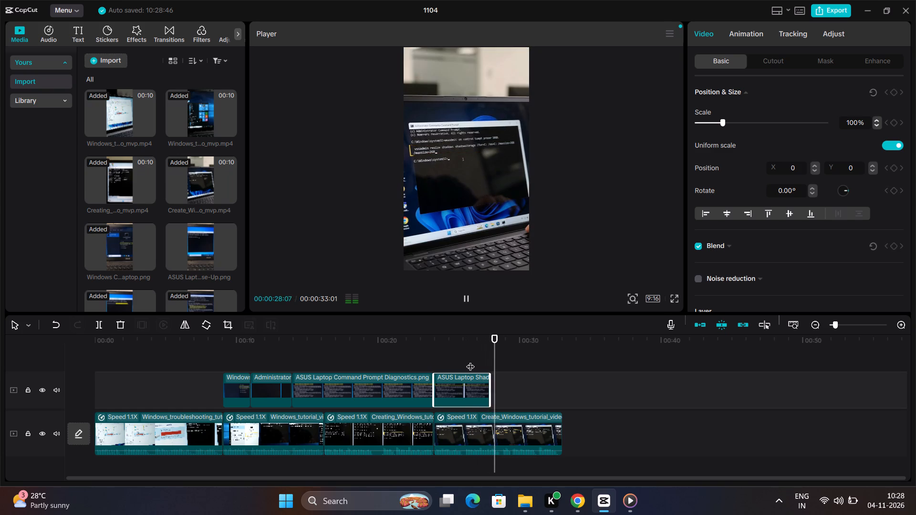
key("space")
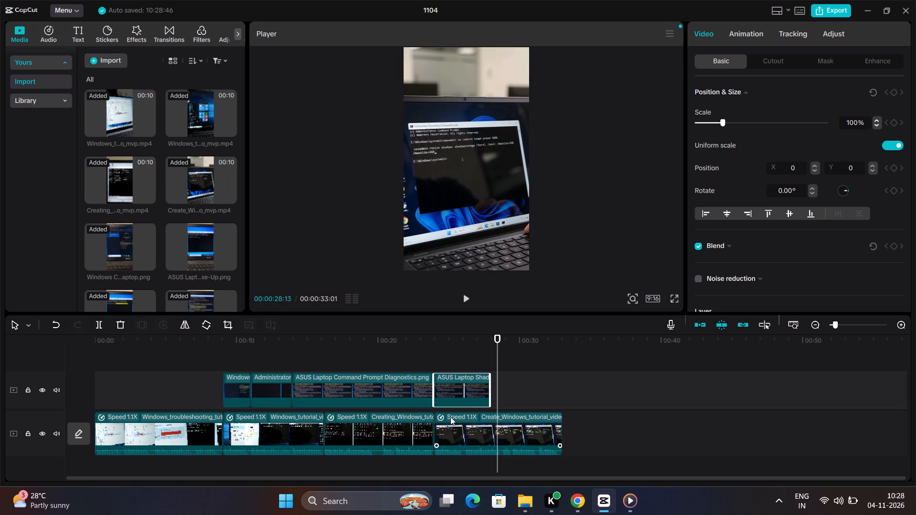
left_click_drag(488, 397, 470, 402)
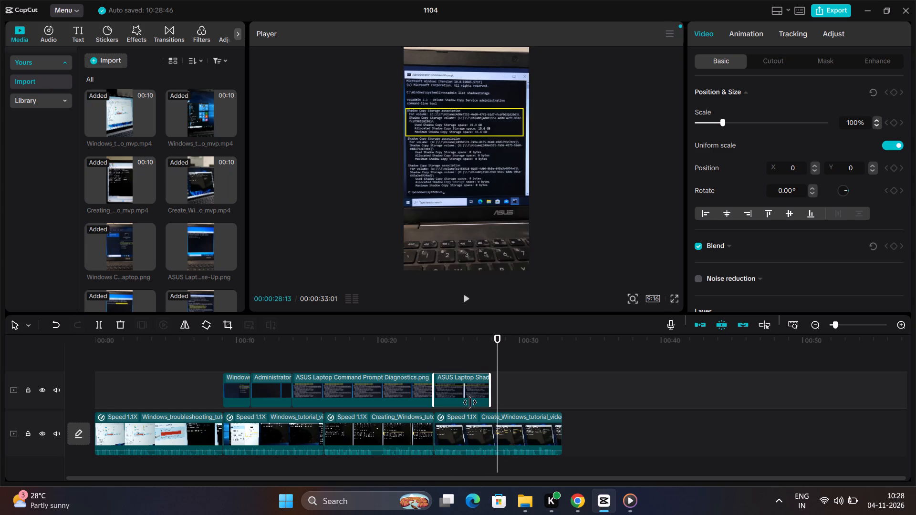
left_click_drag(470, 402, 468, 403)
Play the footage from the Shadow Copy Console overlay's end to about 00:00:30:02, examining when the resize command and its result appear.
left_click_drag(495, 371, 468, 379)
key("space")
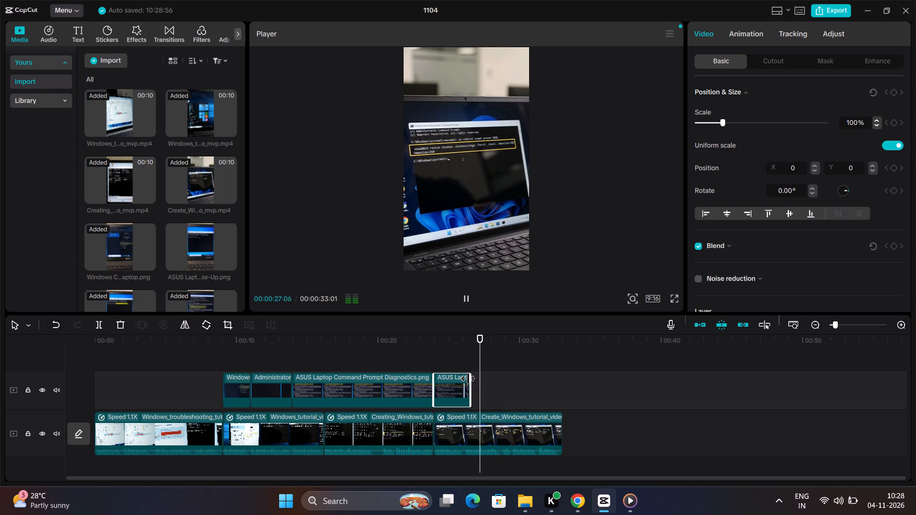
key("space")
key("space")
key("space")
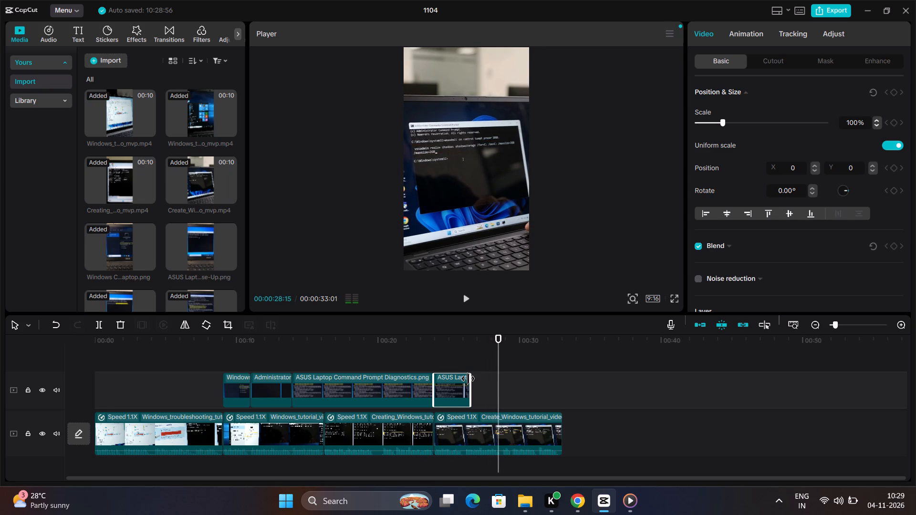
key("space")
key("space")
key("space")
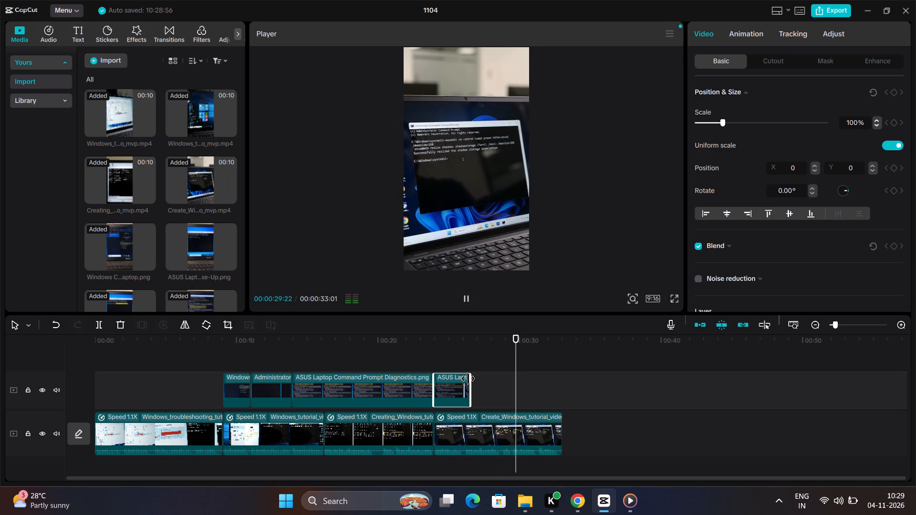
key("space")
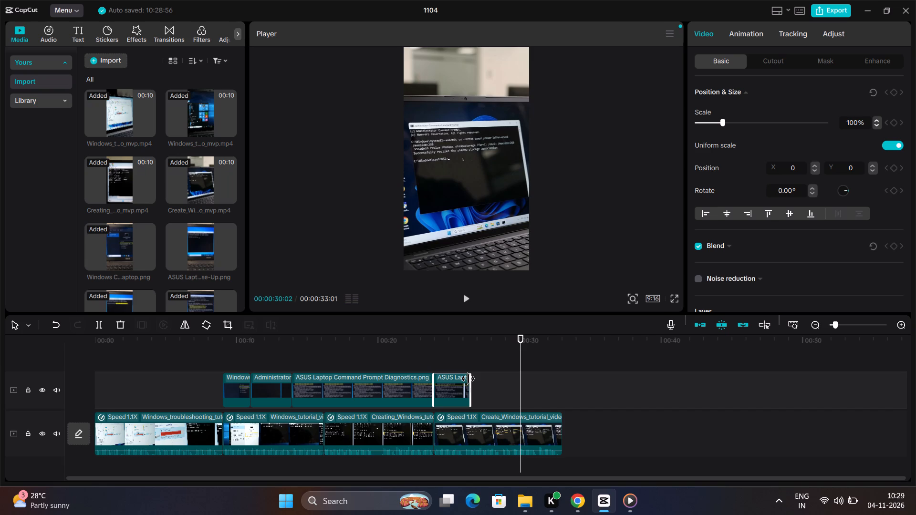
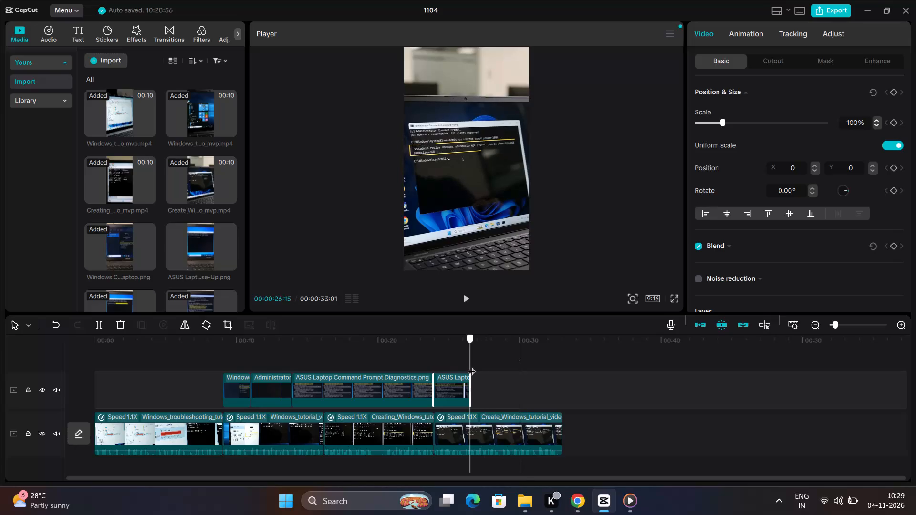
Play and replay the footage after the Shadow Copy Console overlay, from 00:00:26:15, examining when the highlighted resize command gives way to its result.
key("space")
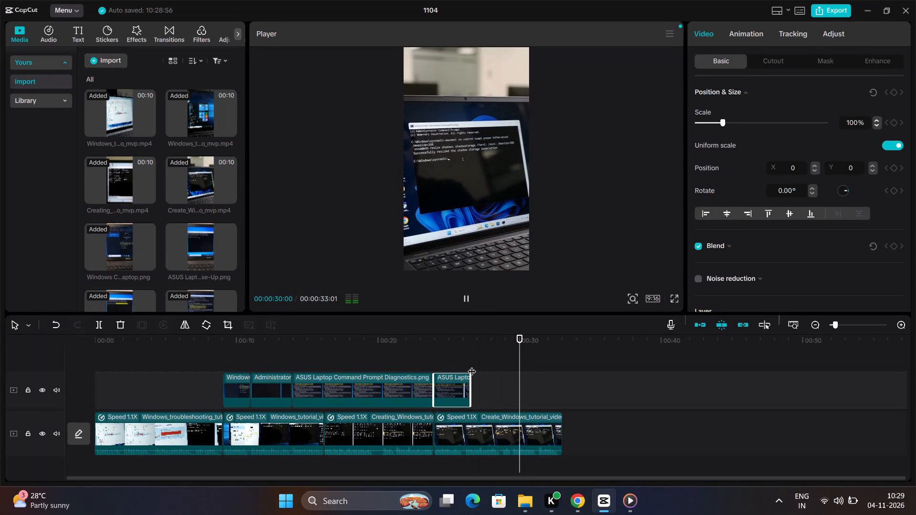
key("space")
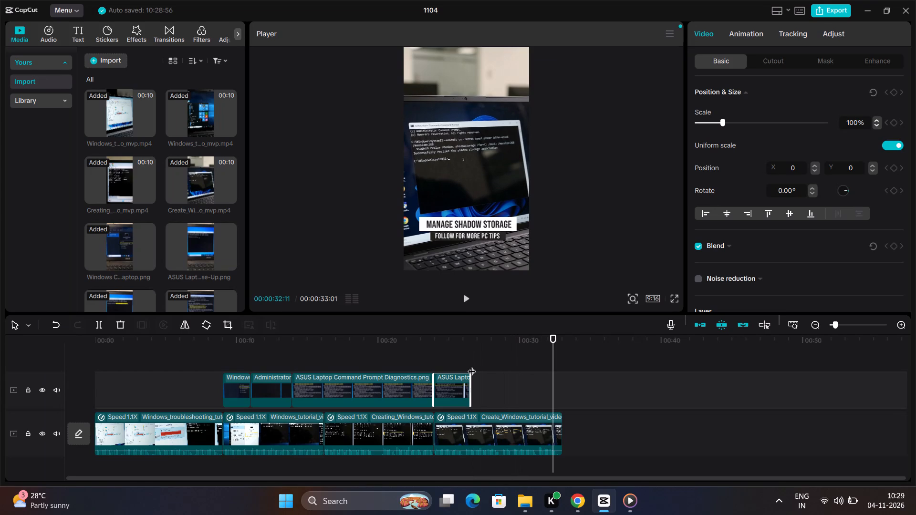
left_click_drag(554, 346, 500, 356)
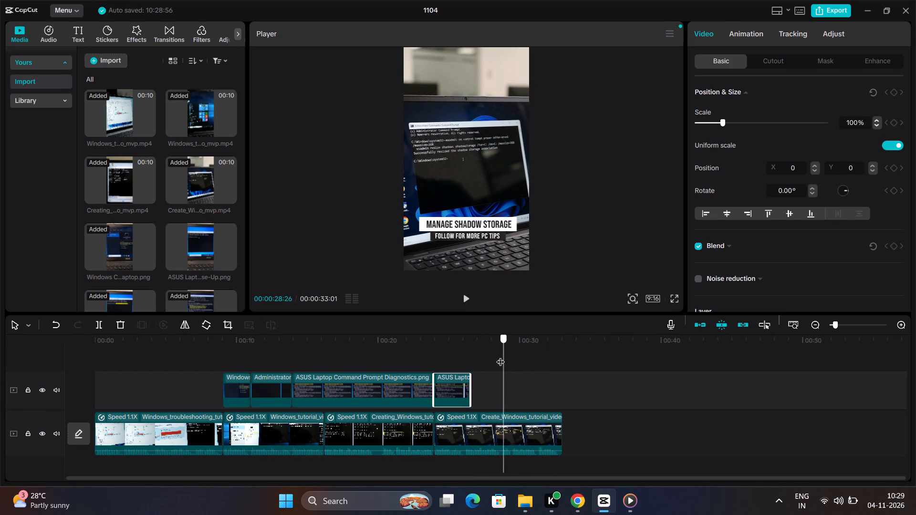
left_click_drag(500, 356, 471, 356)
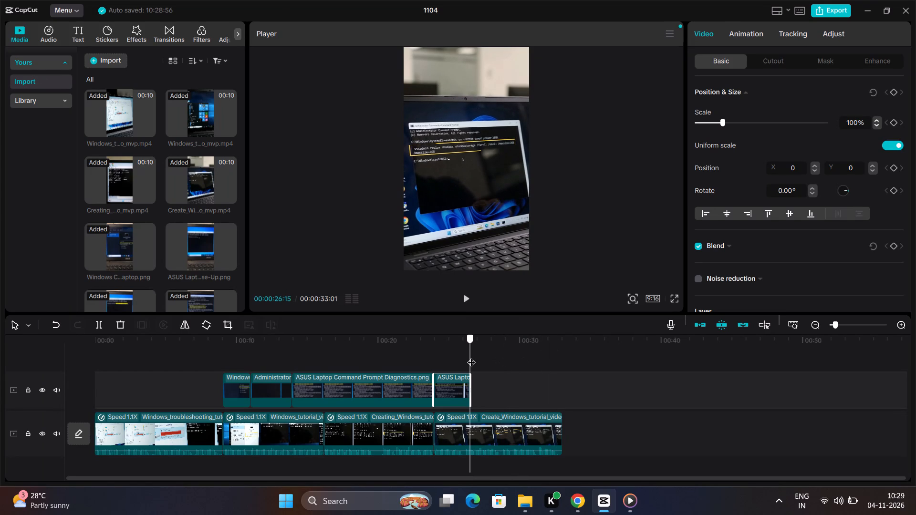
left_click_drag(471, 356, 472, 356)
key("space")
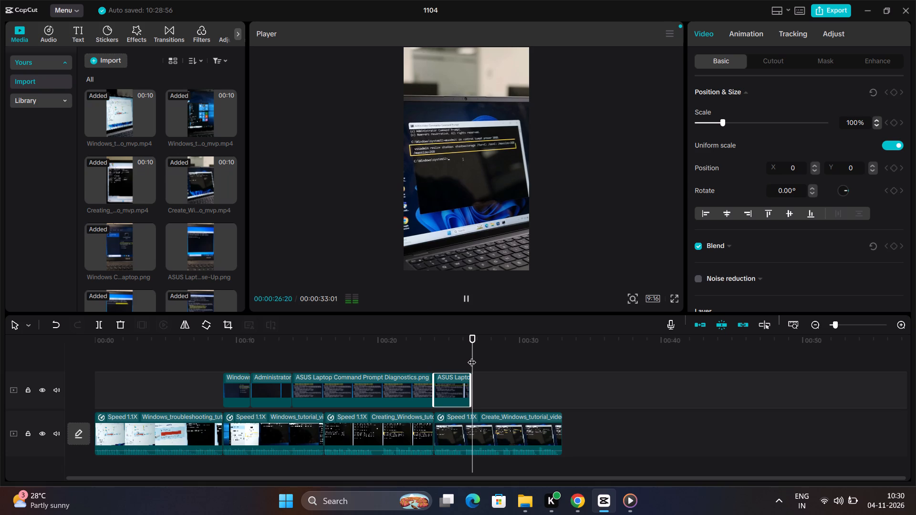
key("space")
key("space")
key("space")
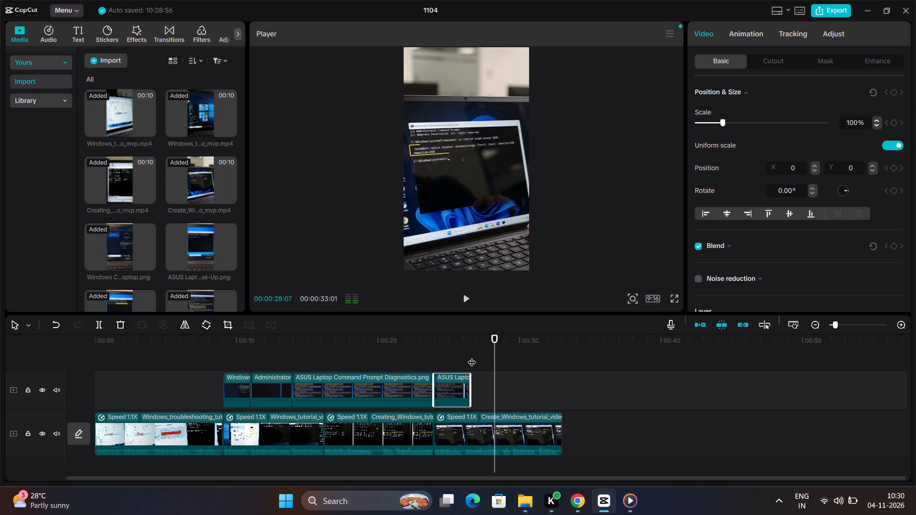
key("space")
key("space")
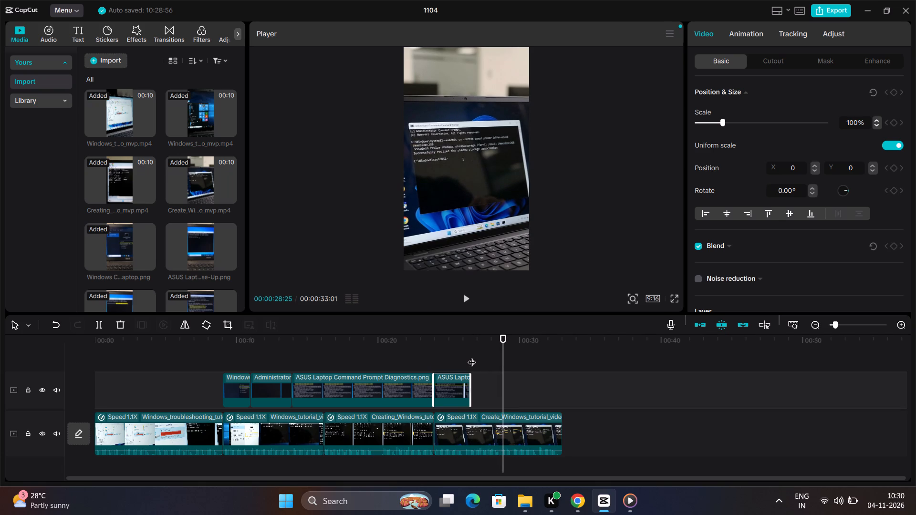
key("space")
key("space")
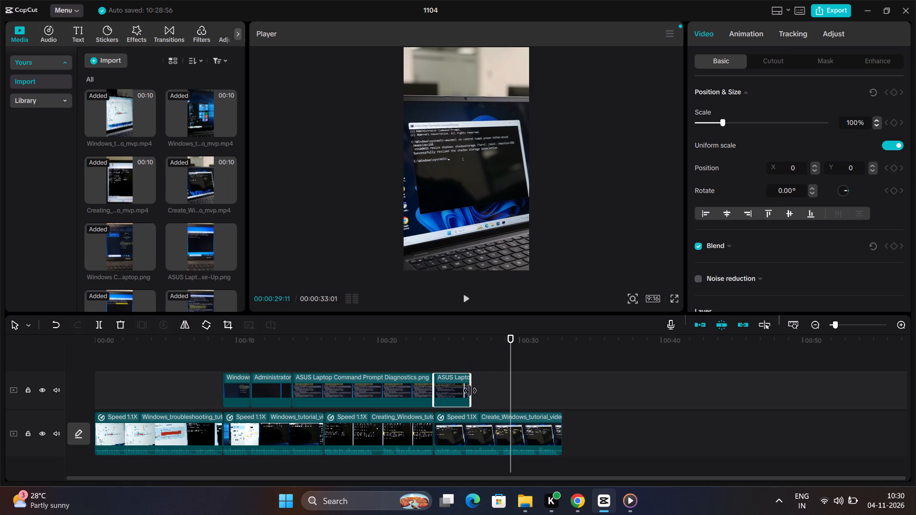
Extend the Shadow Copy Console overlay so it ends at 00:00:28:25, where the resize result is on screen.
left_click_drag(470, 391, 482, 391)
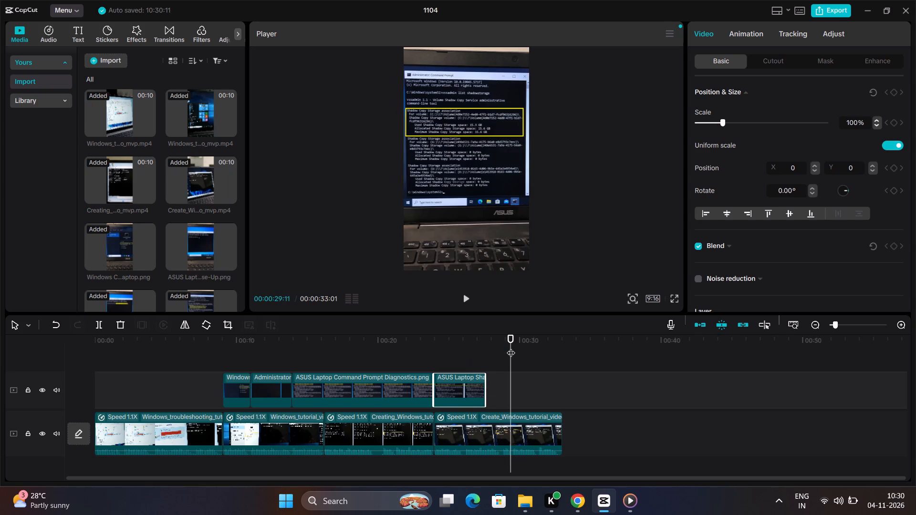
left_click_drag(511, 347, 503, 350)
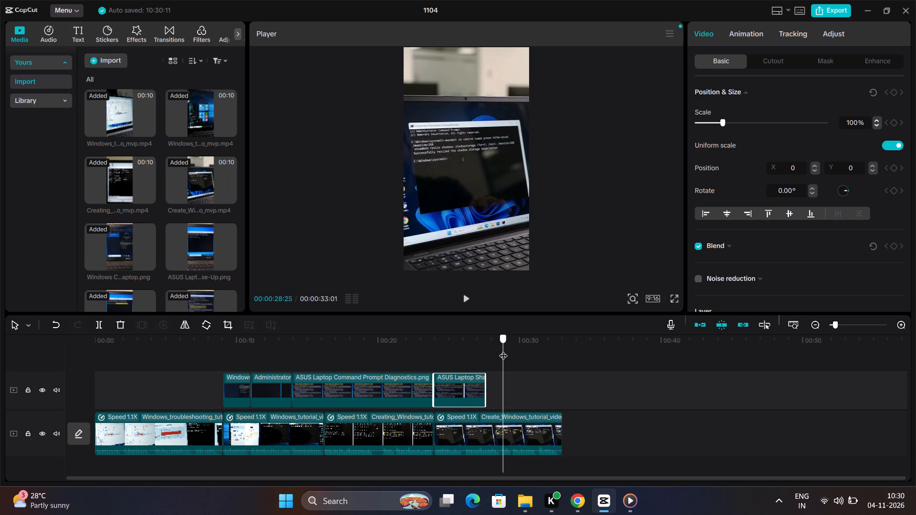
left_click_drag(503, 350, 503, 350)
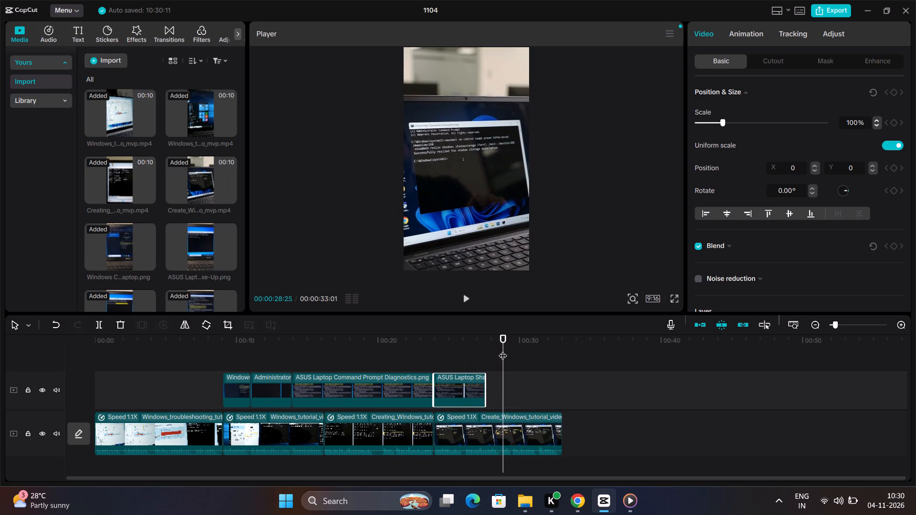
left_click(898, 322)
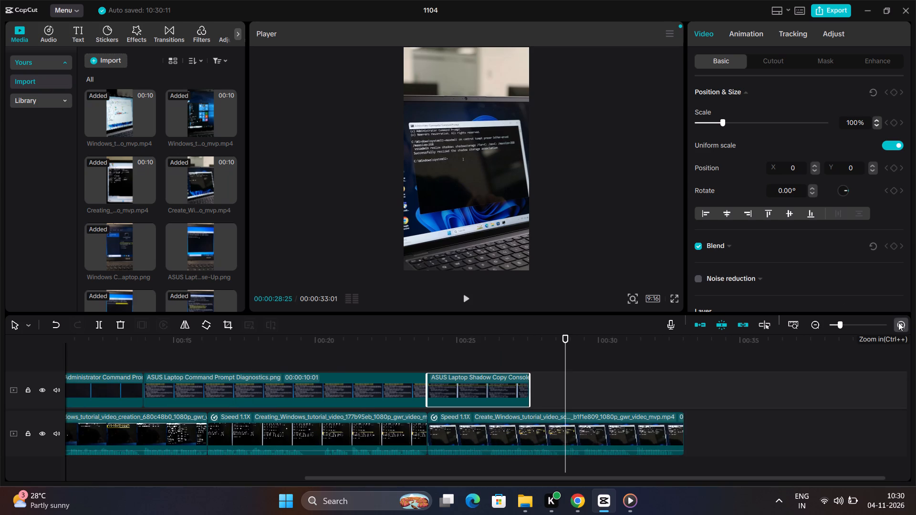
left_click(898, 322)
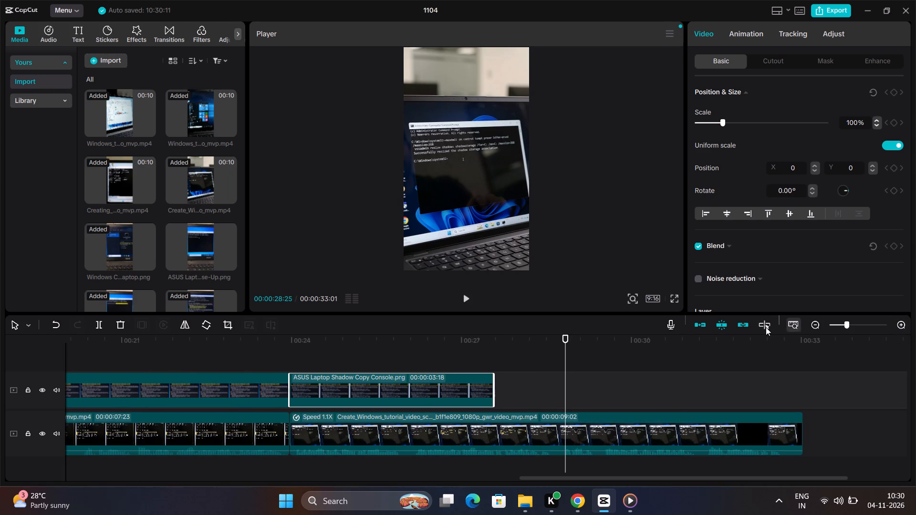
left_click_drag(493, 394, 566, 384)
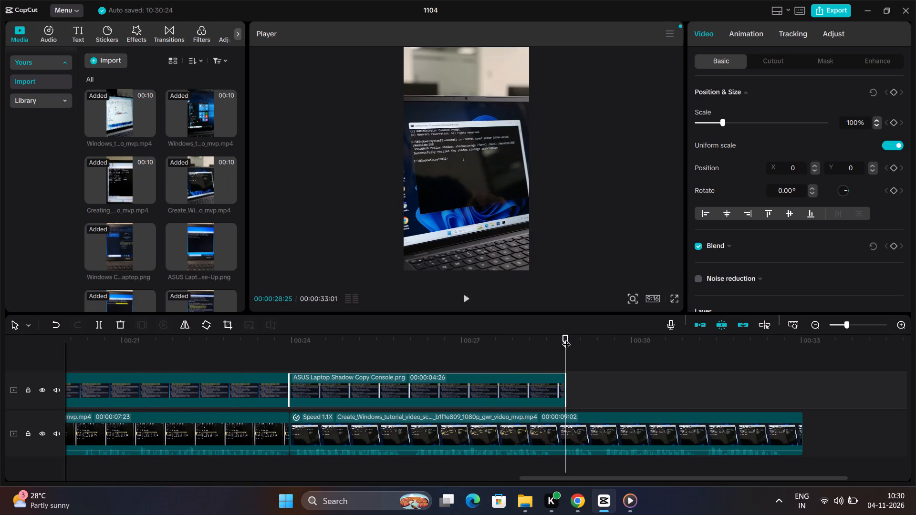
Set the Shadow Copy Console overlay's scale to 101% at its start, 00:00:23:29, and add a Position & Size keyframe there.
left_click_drag(566, 338, 291, 406)
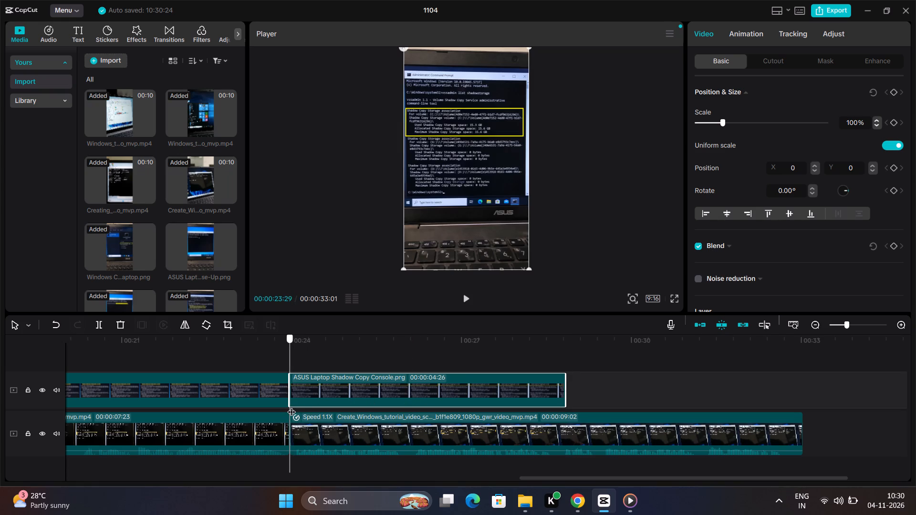
left_click_drag(291, 406, 292, 405)
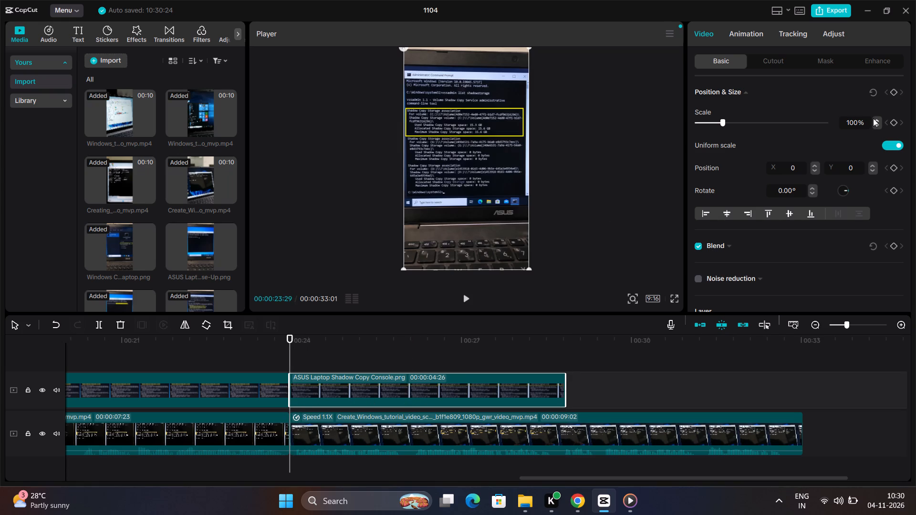
left_click(874, 118)
left_click(891, 90)
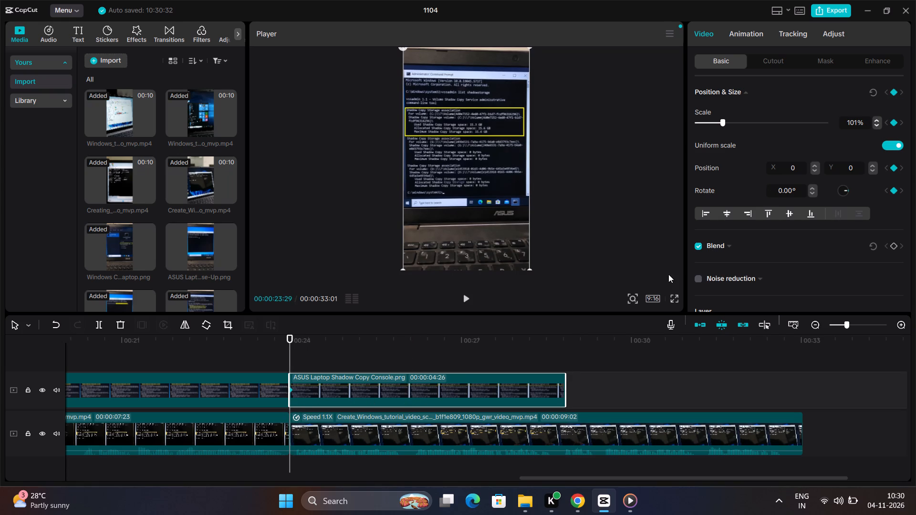
Set the Shadow Copy Console overlay's scale to 125% at its end, 00:00:28:25, and add a Position & Size keyframe there.
left_click(293, 334)
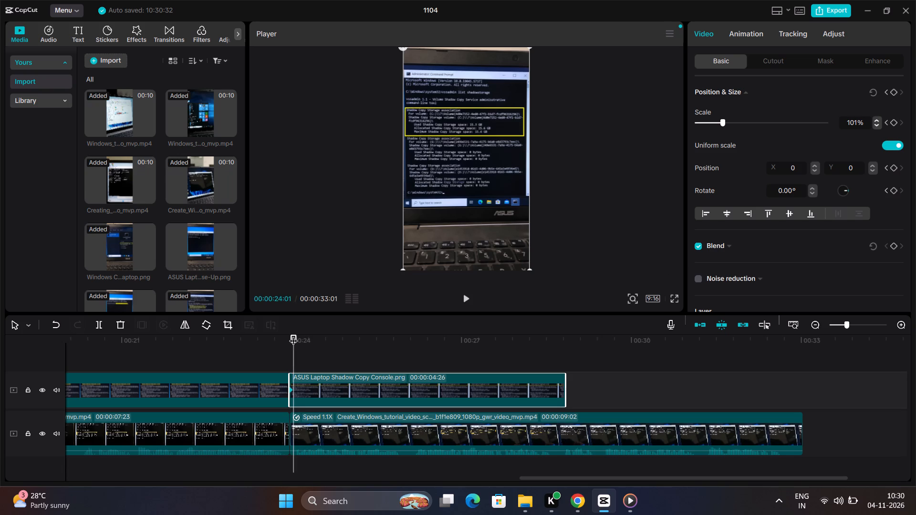
left_click_drag(292, 336, 463, 321)
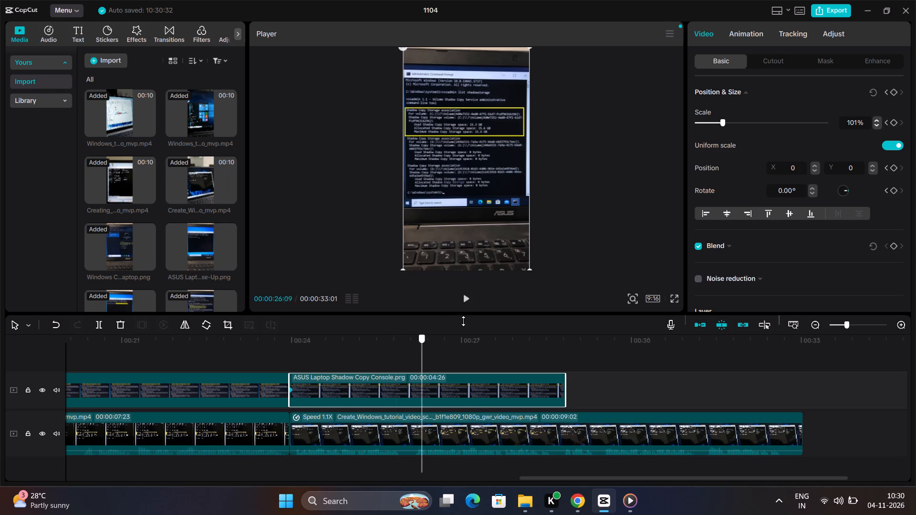
left_click_drag(463, 321, 561, 317)
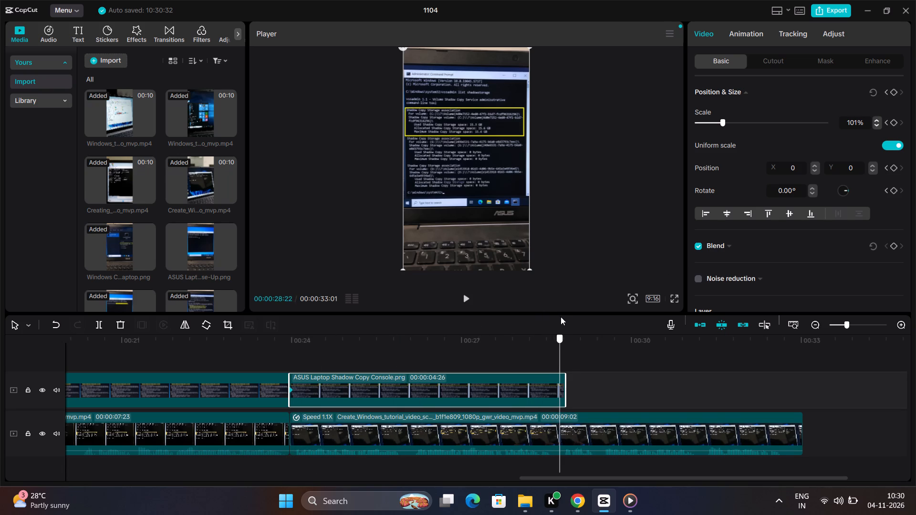
left_click_drag(561, 317, 564, 318)
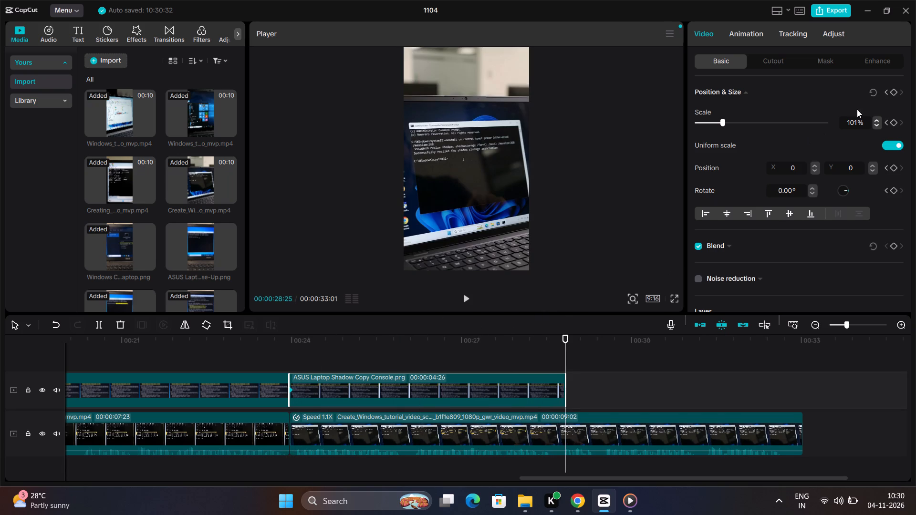
triple_click(878, 118)
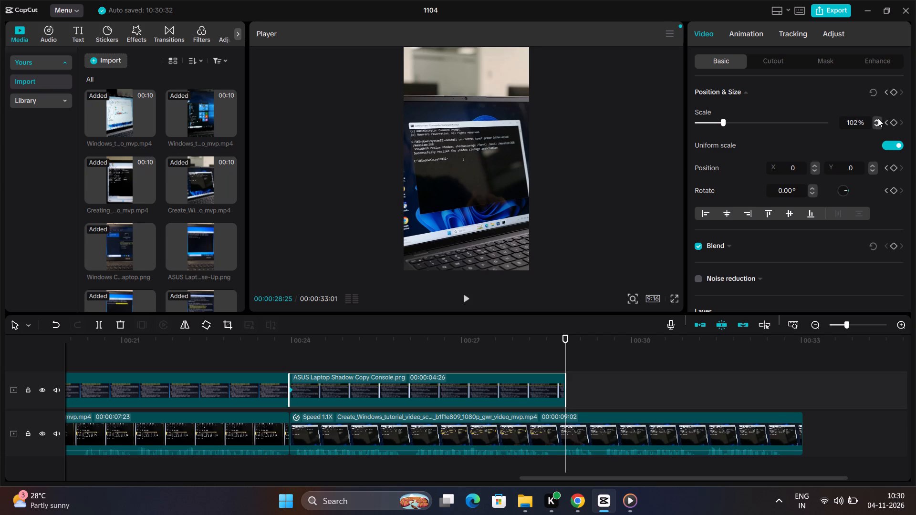
triple_click(878, 118)
triple_click(878, 118)
triple_click(878, 118)
triple_click(878, 118)
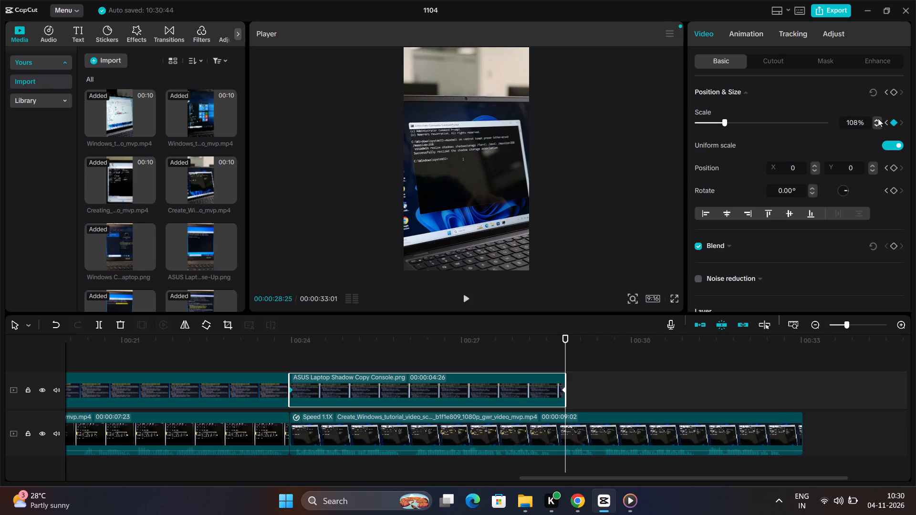
triple_click(878, 118)
triple_click(878, 118)
left_click(878, 118)
left_click(878, 118)
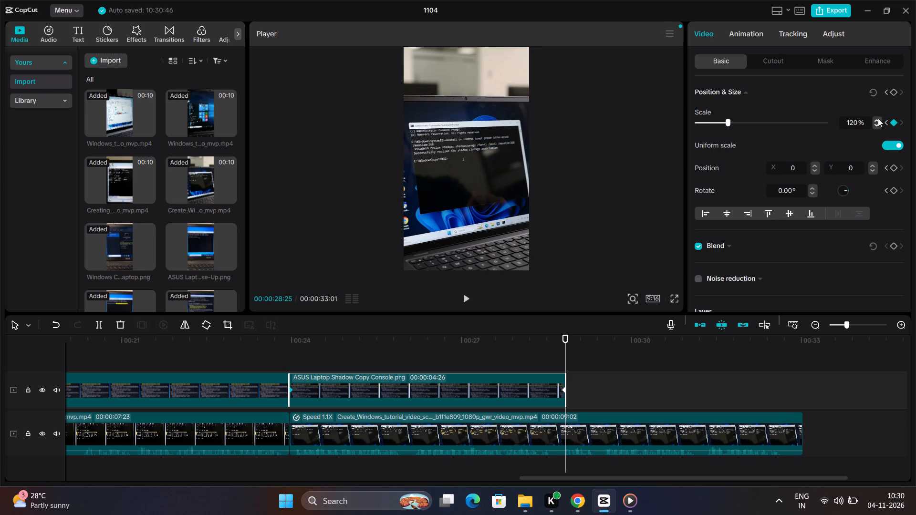
left_click(878, 118)
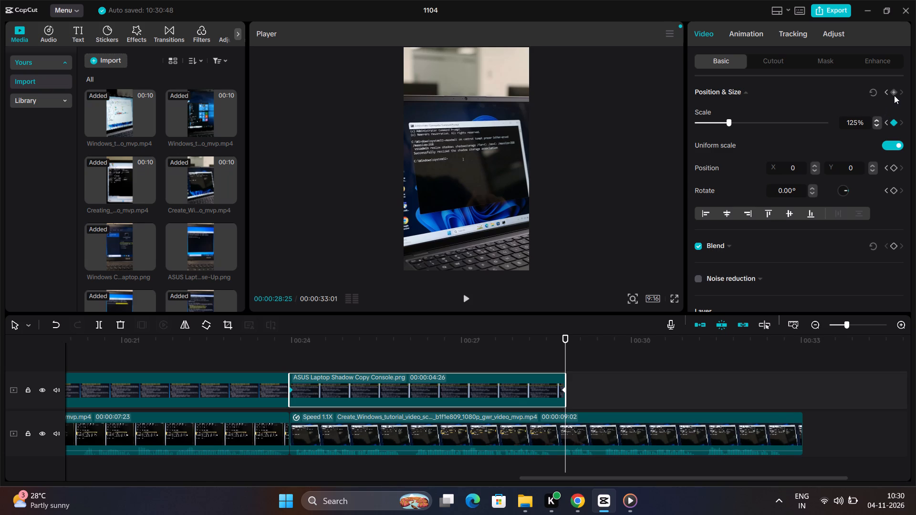
left_click(894, 94)
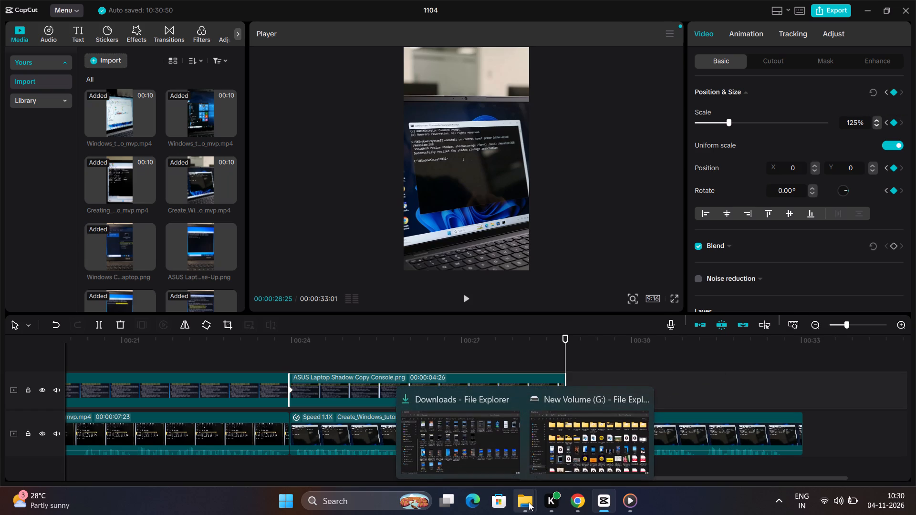
Preview the ASUS Laptop Command Prompt Success image from Downloads and place it on the overlay track at 00:00:28:25, directly after the Shadow Copy Console overlay.
left_click(489, 448)
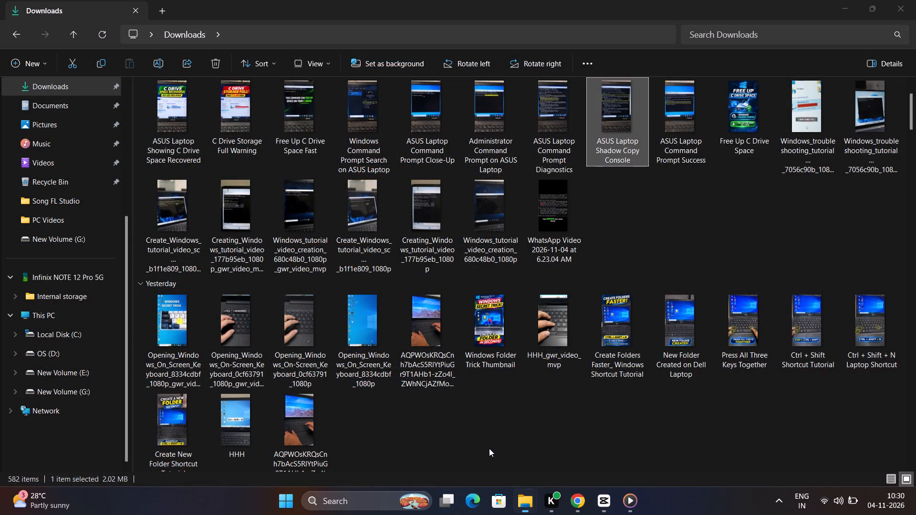
left_click(685, 145)
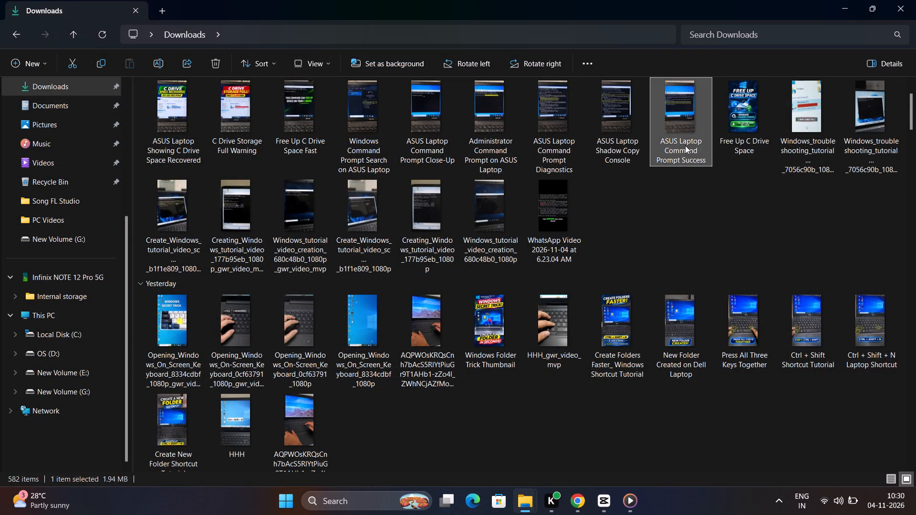
left_click_drag(685, 145, 610, 430)
left_click_drag(610, 430, 605, 439)
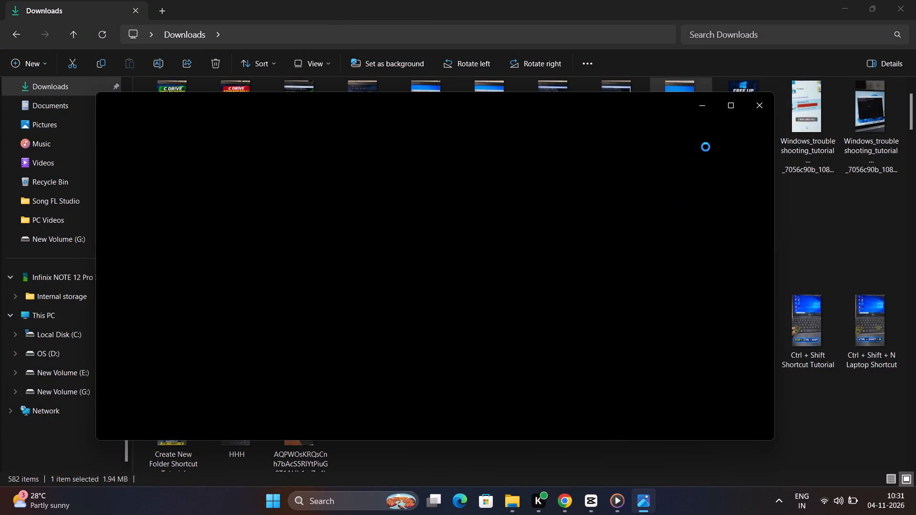
left_click(756, 108)
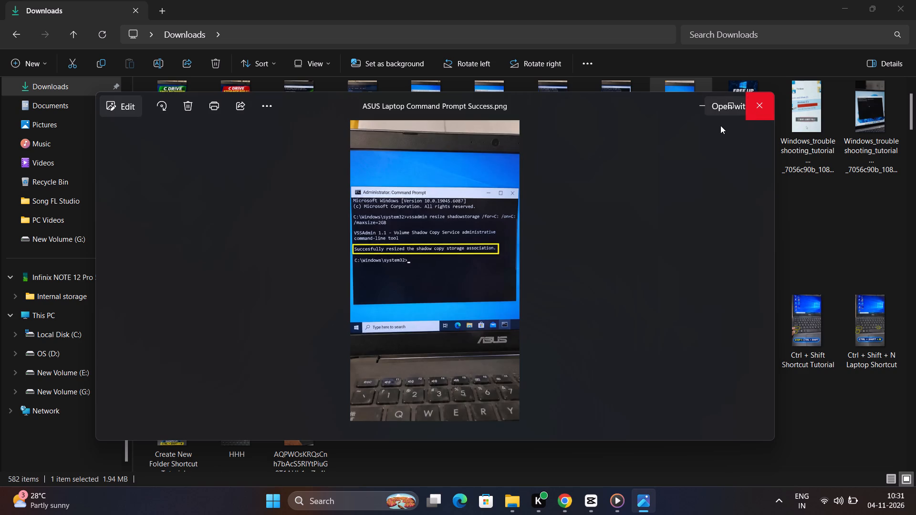
left_click_drag(688, 118, 688, 148)
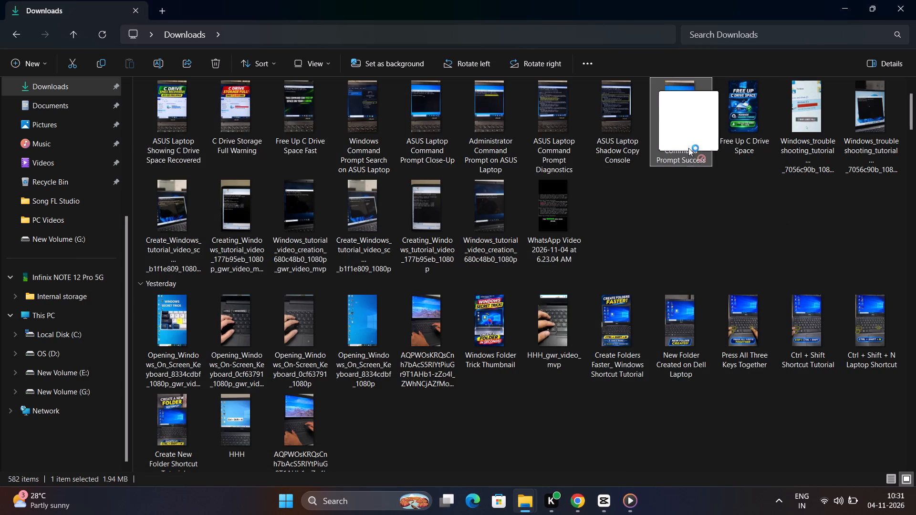
left_click_drag(688, 148, 605, 506)
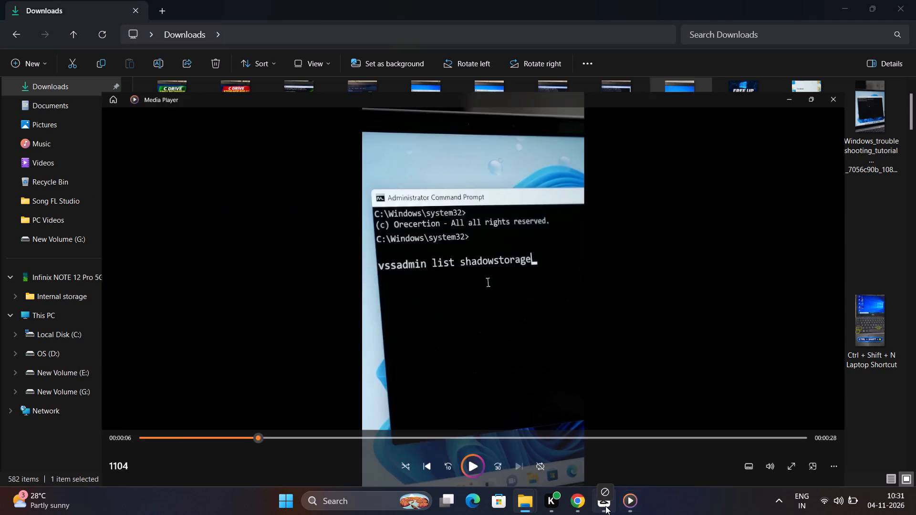
left_click_drag(605, 506, 598, 402)
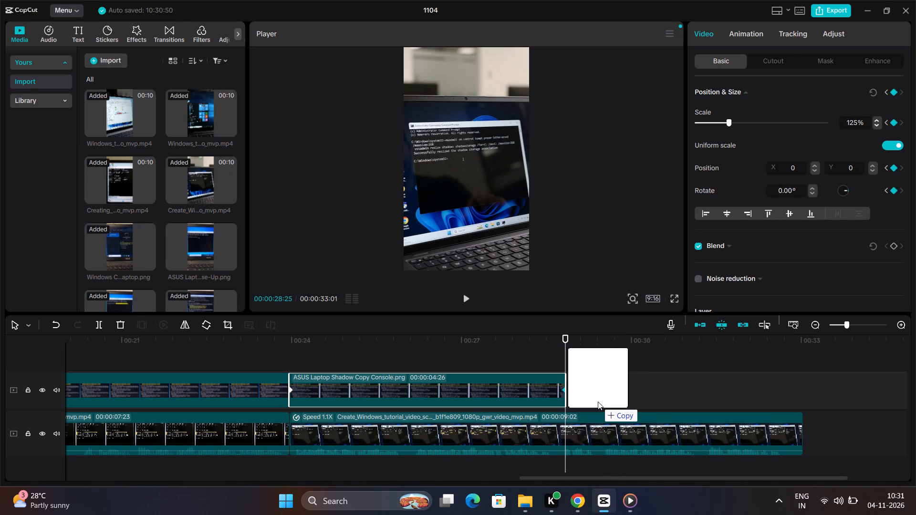
left_click_drag(598, 402, 598, 402)
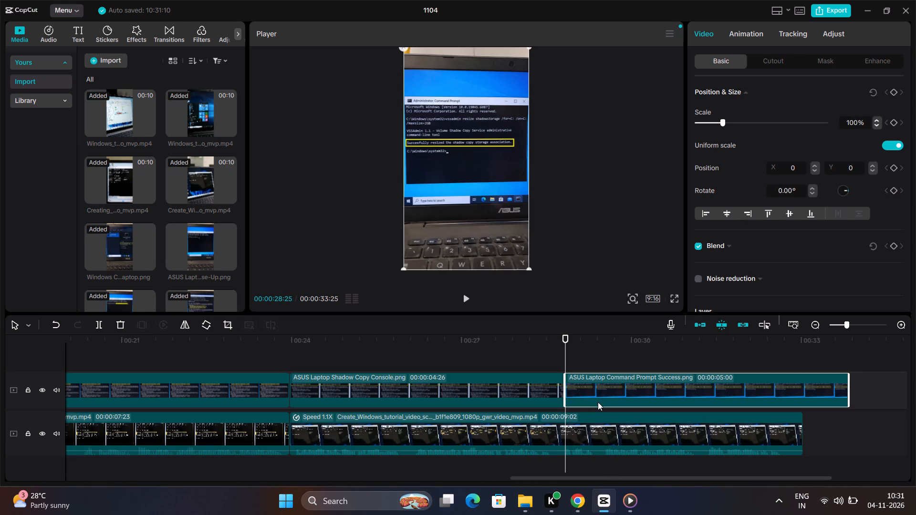
Trim the Command Prompt Success overlay so it ends at 00:00:31:10, where the footage shows the MANAGE SHADOW STORAGE caption.
key("space")
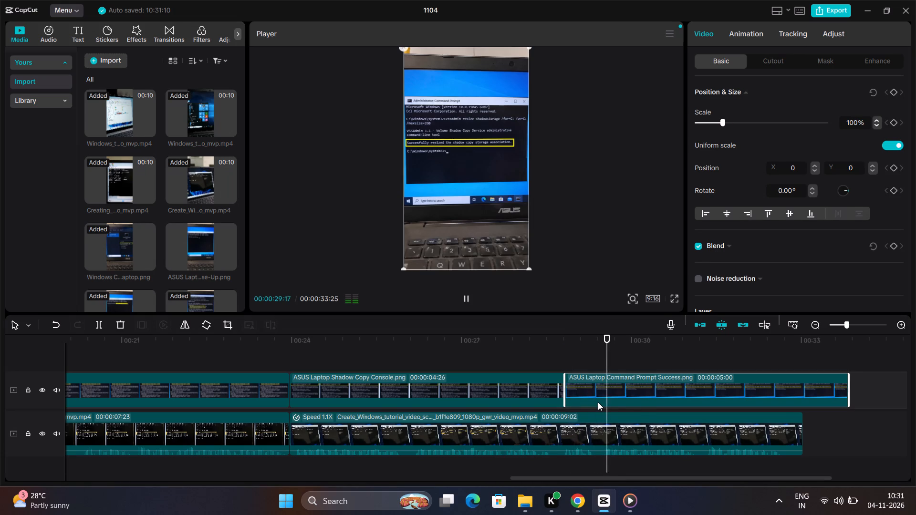
key("space")
key("space")
key("space")
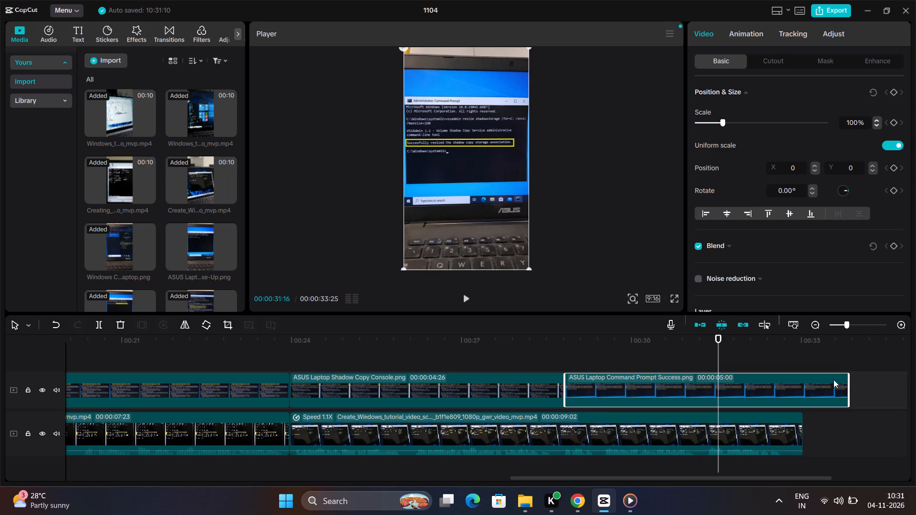
left_click_drag(847, 380, 756, 408)
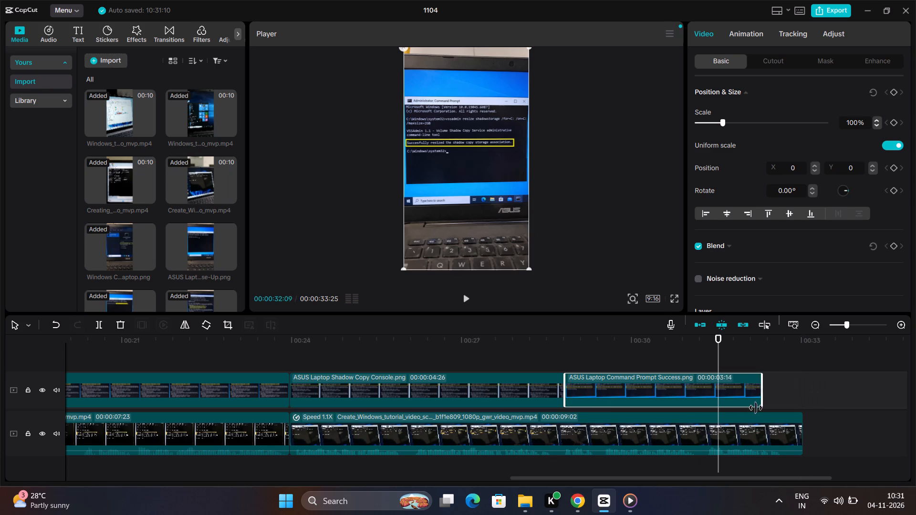
left_click_drag(756, 408, 687, 441)
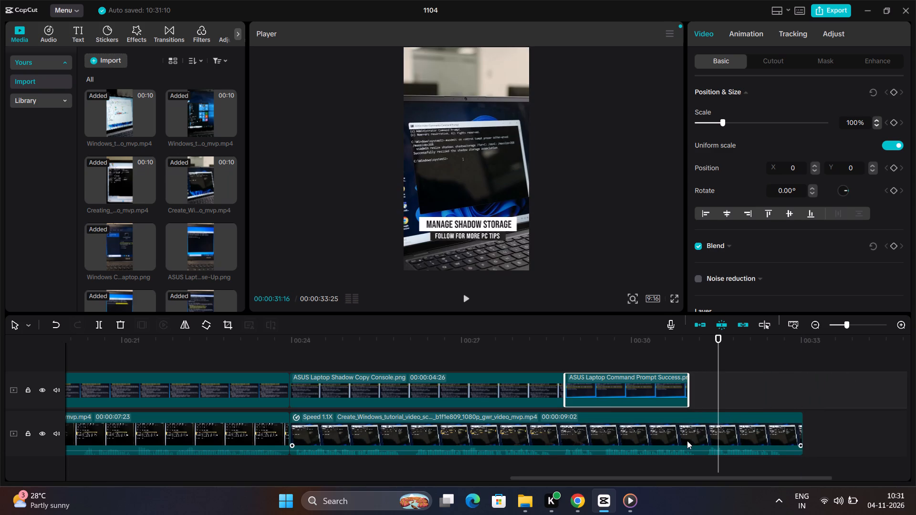
left_click_drag(718, 354, 709, 363)
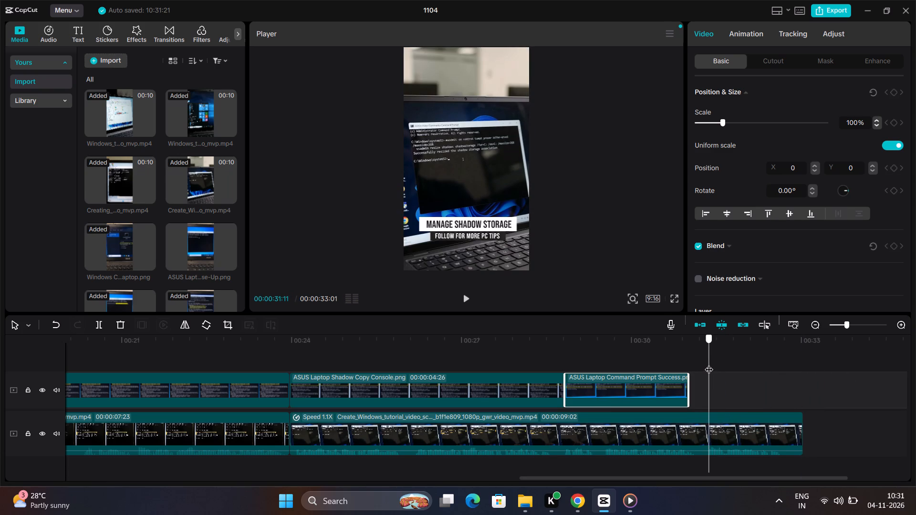
left_click_drag(709, 363, 708, 365)
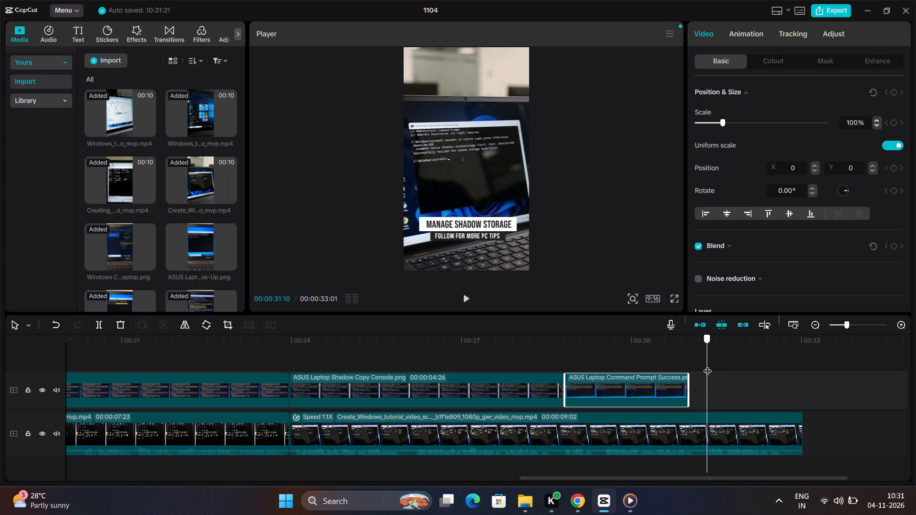
left_click_drag(708, 365, 708, 365)
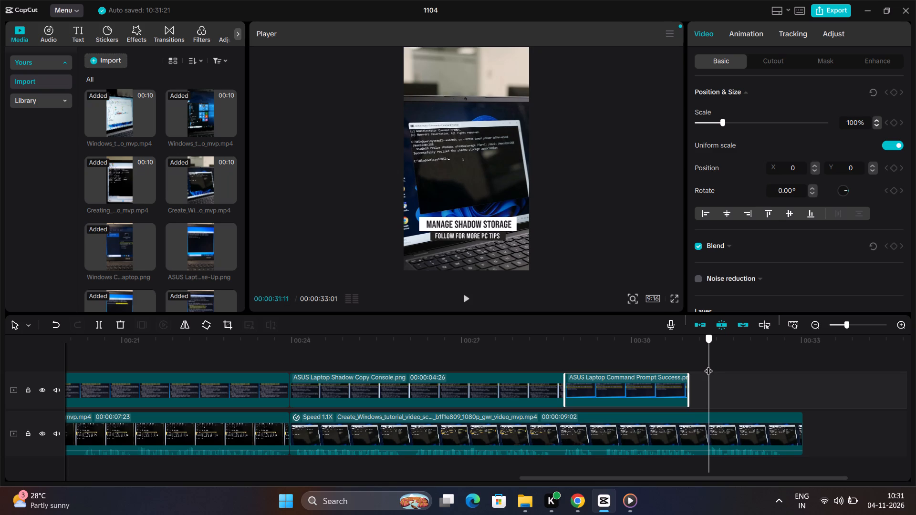
left_click_drag(708, 365, 708, 365)
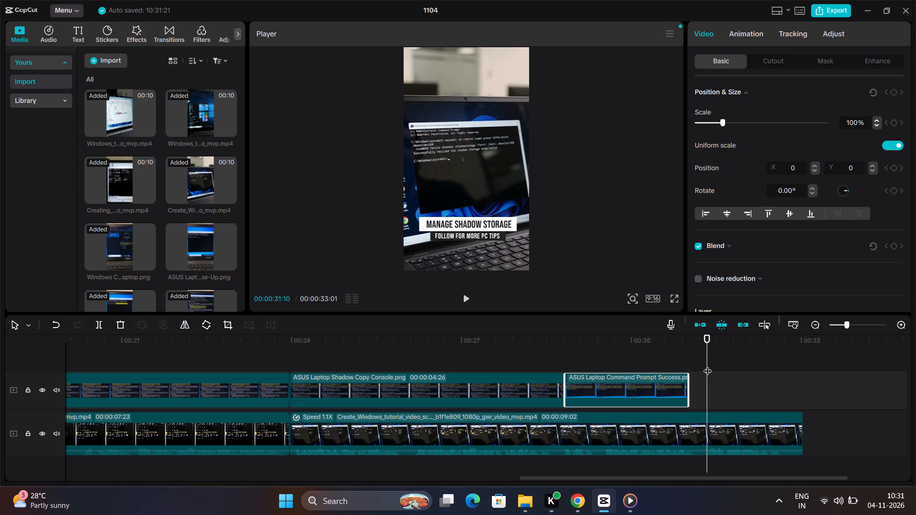
left_click_drag(687, 382, 703, 382)
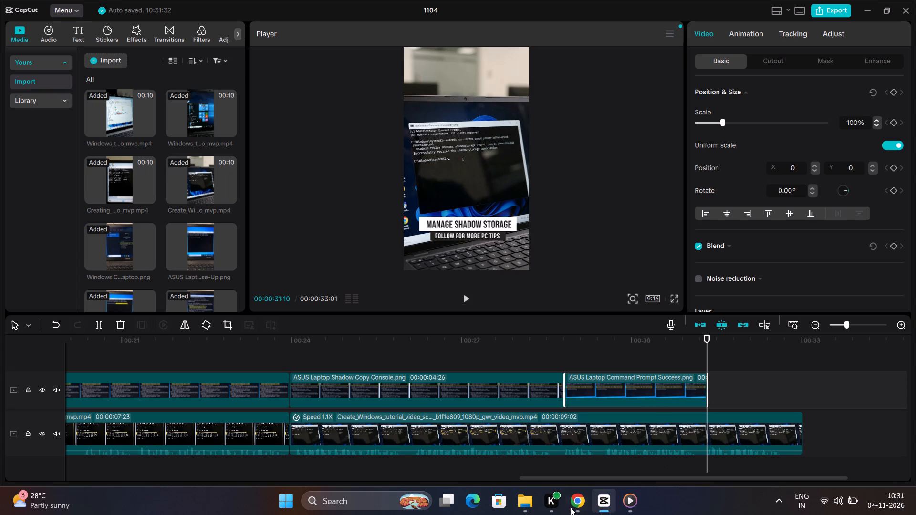
Set the Command Prompt Success overlay's scale to 101% at its start, 00:00:28:25, and add a Position & Size keyframe there.
left_click_drag(707, 341, 567, 379)
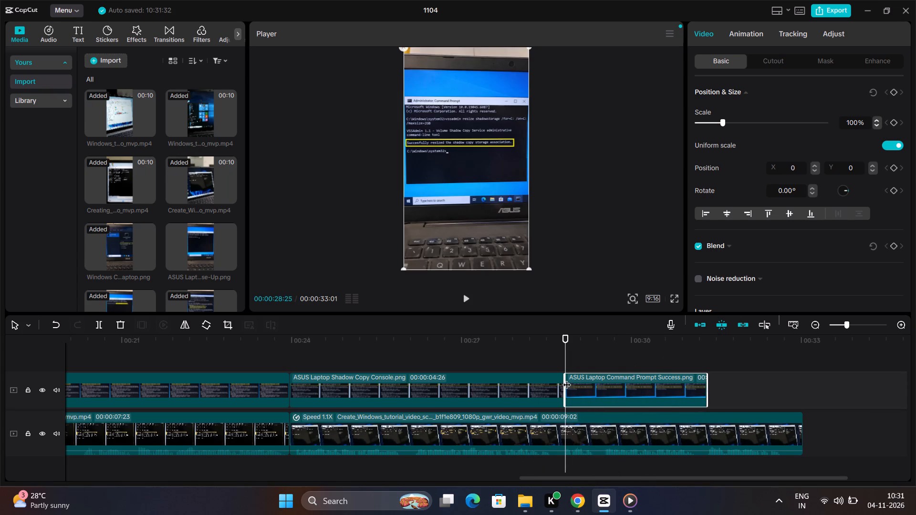
left_click(875, 117)
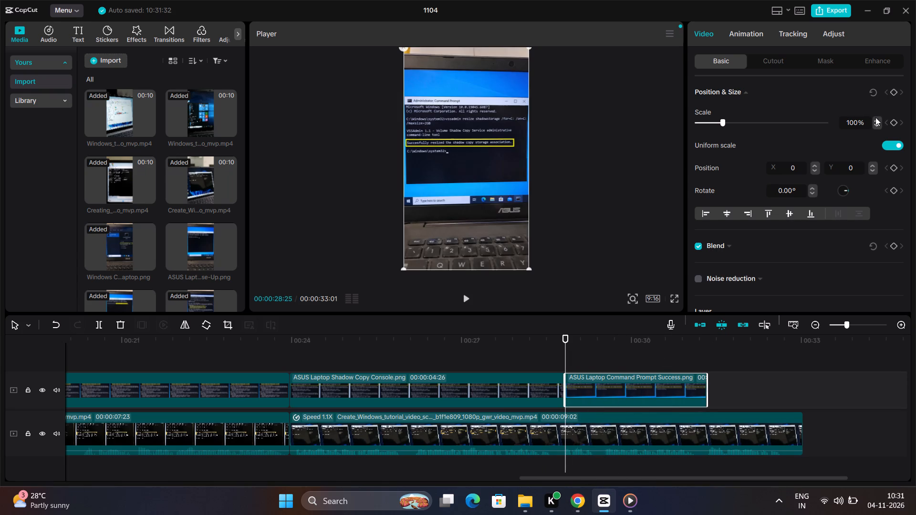
left_click(877, 120)
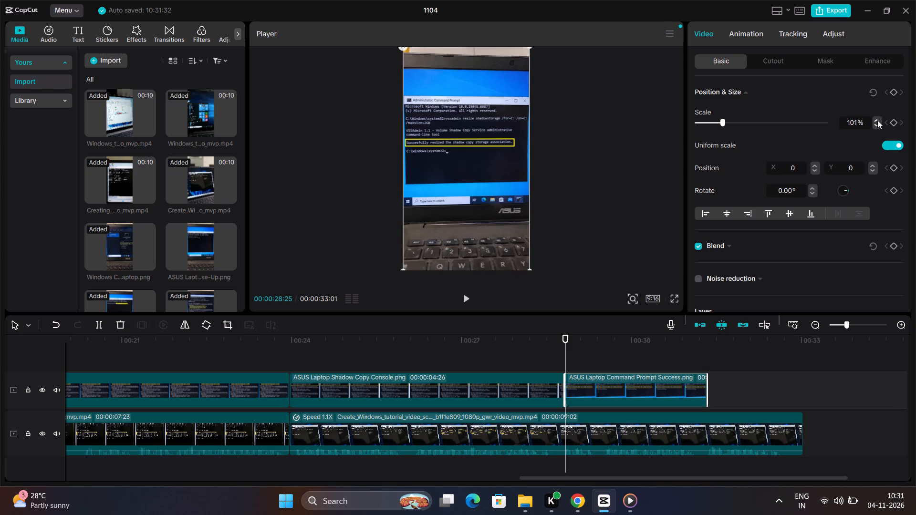
left_click(895, 93)
Set the Command Prompt Success overlay's scale to 123% at its end, 00:00:31:10, and add a Position & Size keyframe there.
left_click_drag(566, 345, 625, 336)
left_click_drag(625, 336, 704, 340)
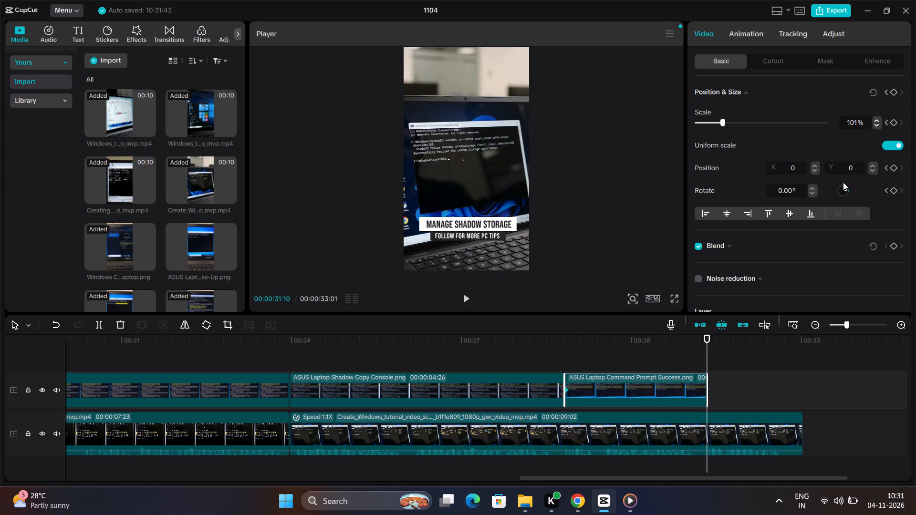
triple_click(875, 121)
triple_click(875, 121)
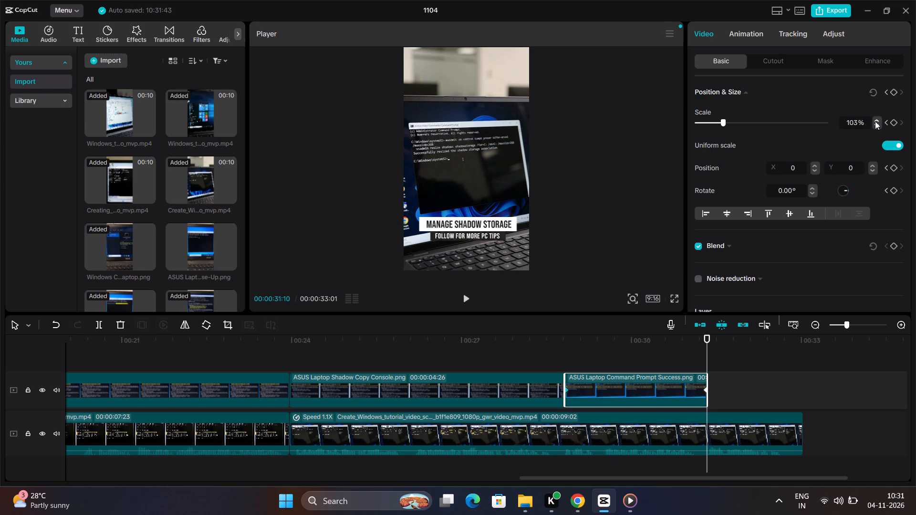
triple_click(875, 121)
triple_click(875, 121)
triple_click(875, 121)
triple_click(875, 121)
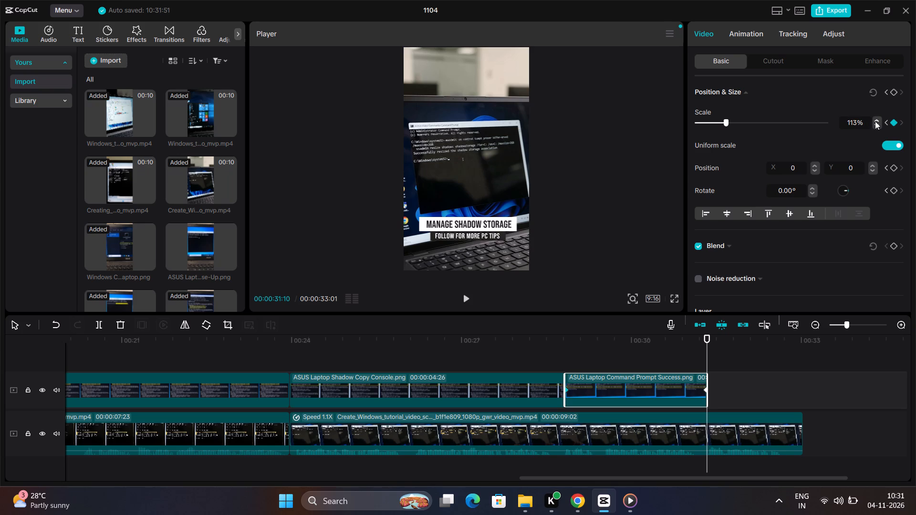
triple_click(875, 121)
left_click(875, 121)
left_click(892, 90)
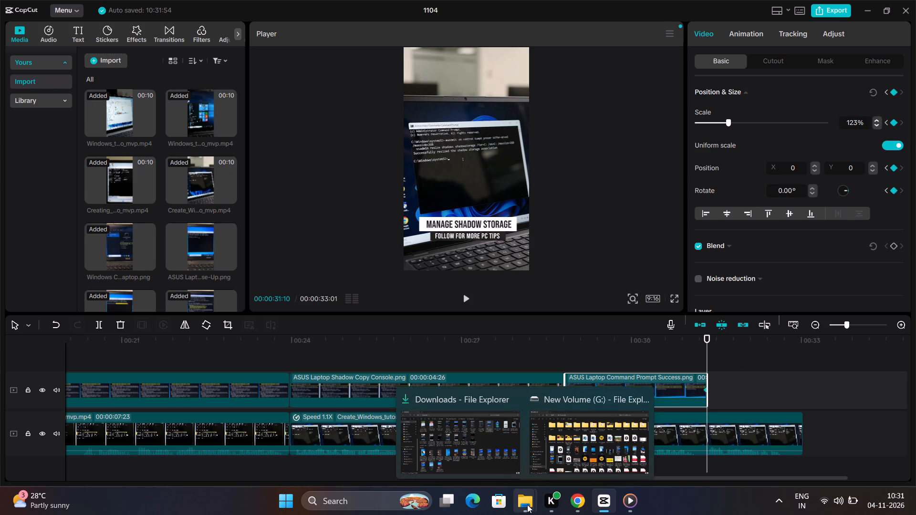
Place the Free Up C Drive Space image from Downloads on the overlay track at 00:00:31:10, directly after the Command Prompt Success overlay.
left_click(494, 449)
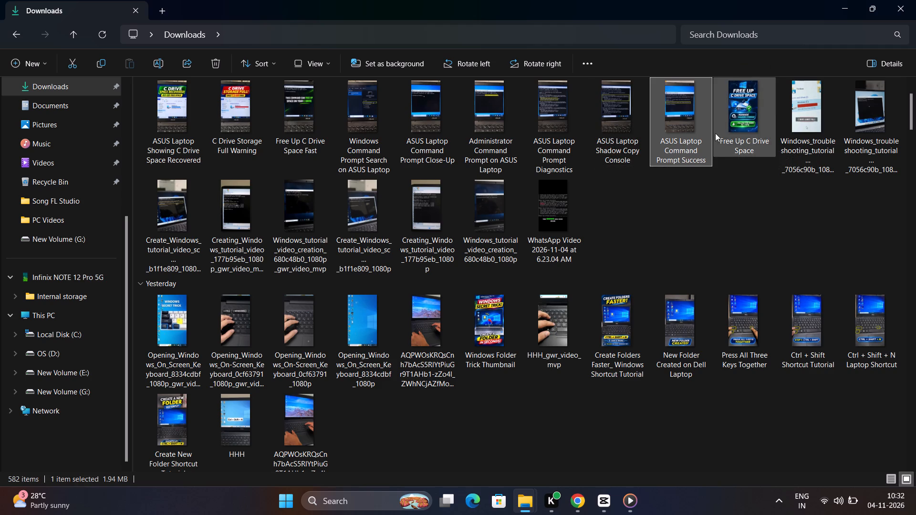
left_click_drag(172, 128, 227, 137)
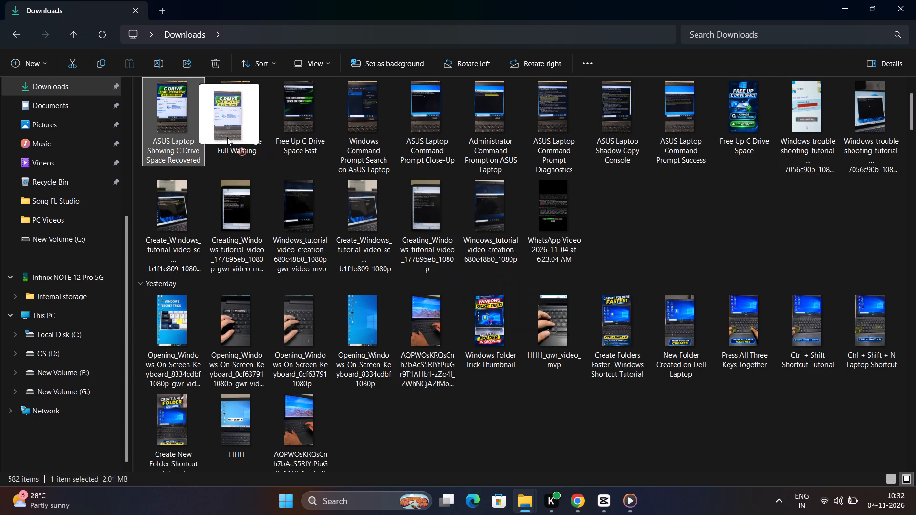
left_click_drag(227, 137, 177, 128)
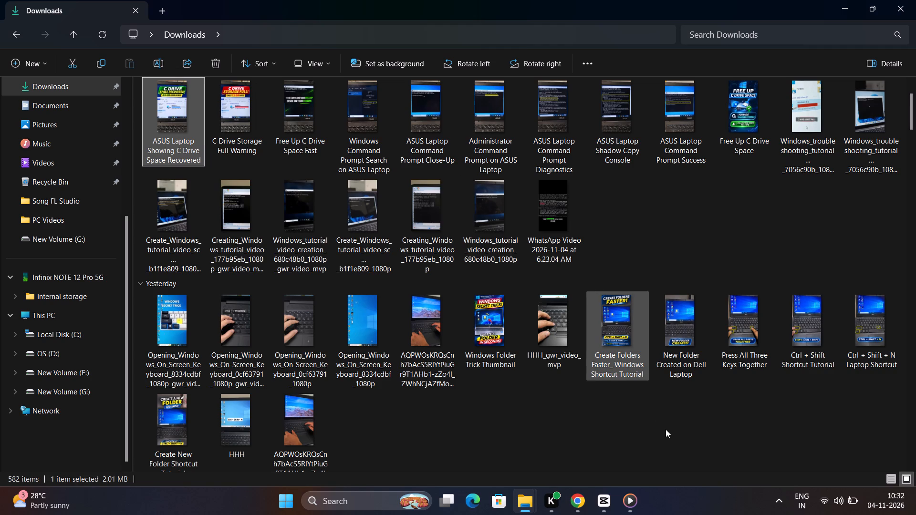
left_click_drag(739, 128, 598, 505)
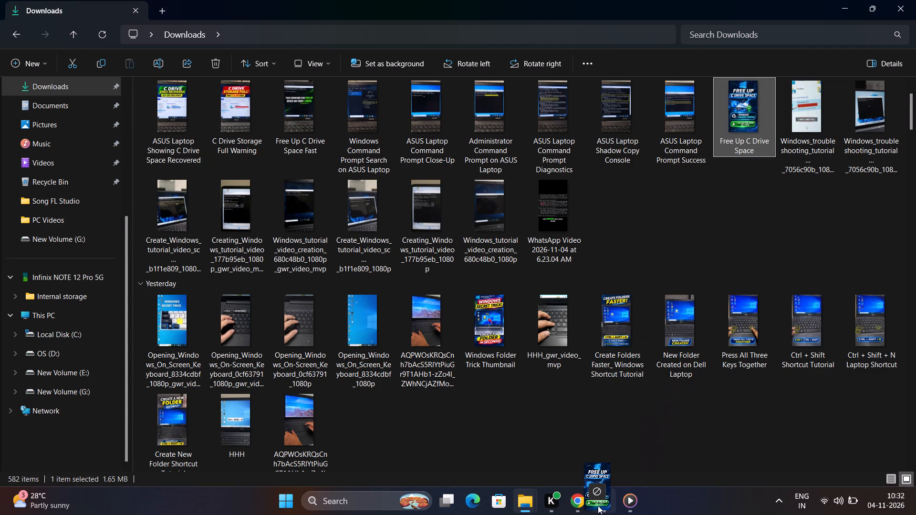
left_click_drag(598, 505, 744, 389)
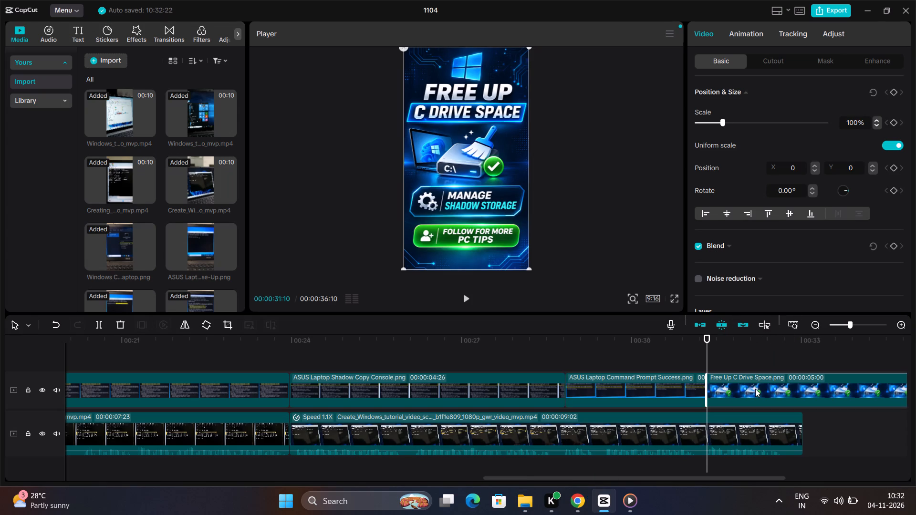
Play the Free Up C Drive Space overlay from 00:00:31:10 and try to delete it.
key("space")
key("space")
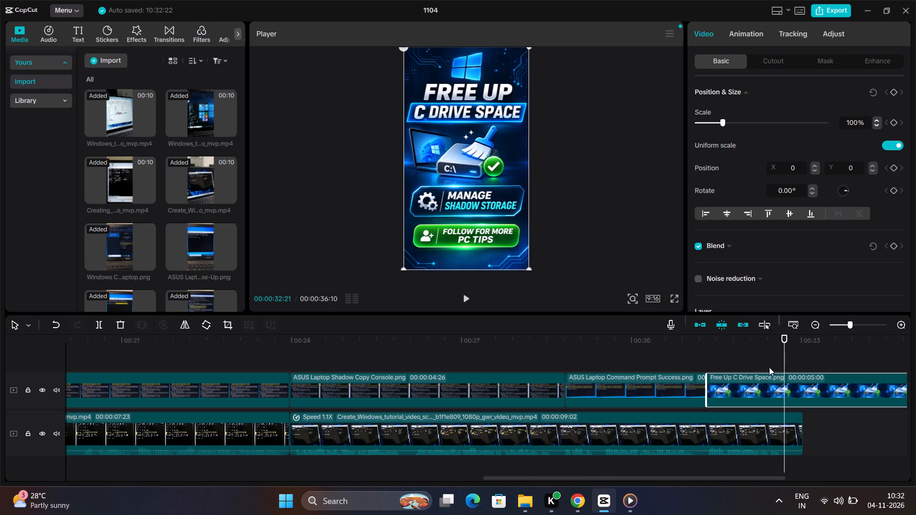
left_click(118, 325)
Split the Free Up C Drive Space overlay at 00:00:33:01, where the main footage ends, and delete the excess part after it.
left_click(815, 364)
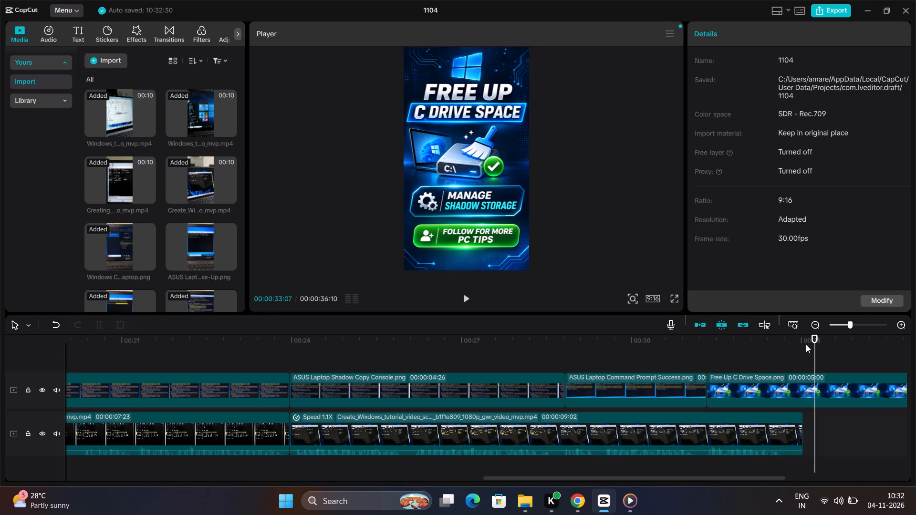
left_click_drag(816, 348, 809, 350)
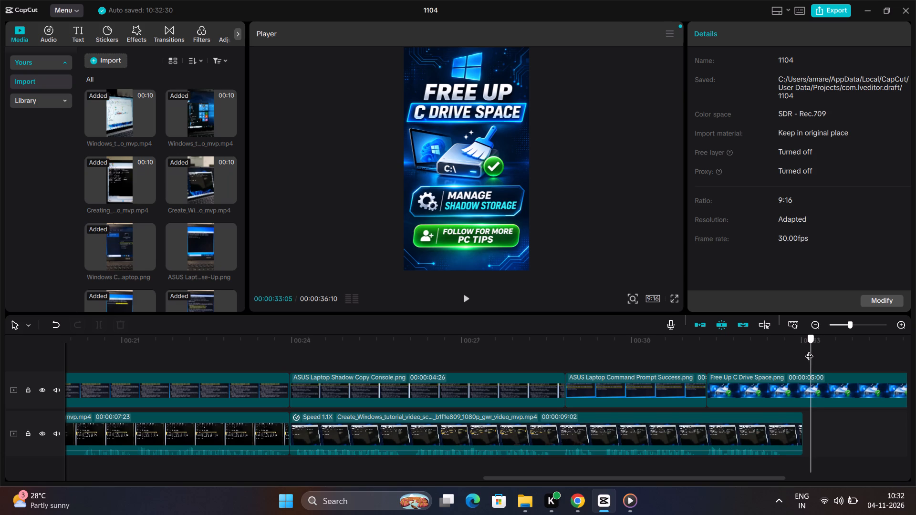
left_click_drag(809, 350, 806, 352)
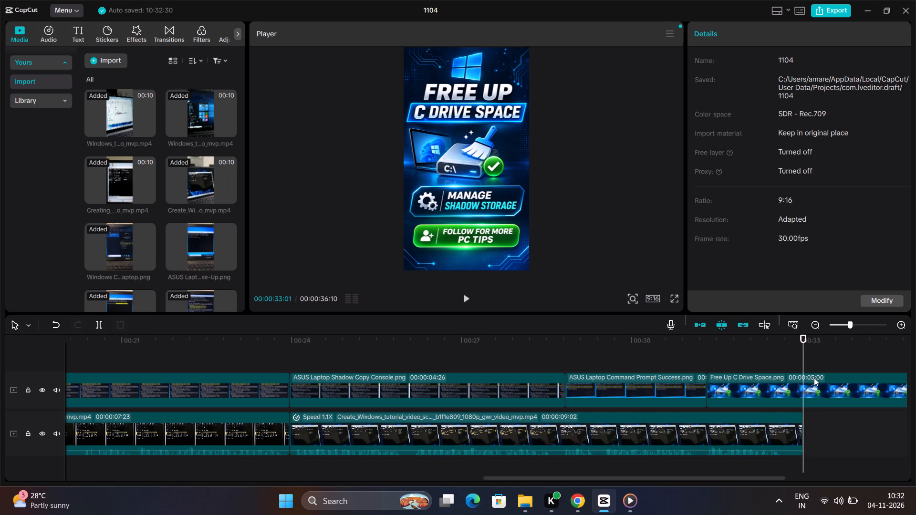
left_click(814, 379)
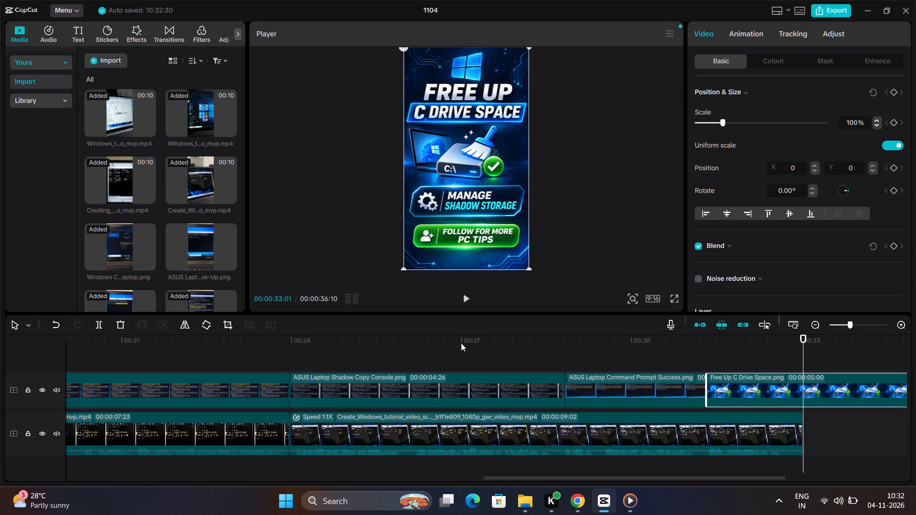
left_click(100, 322)
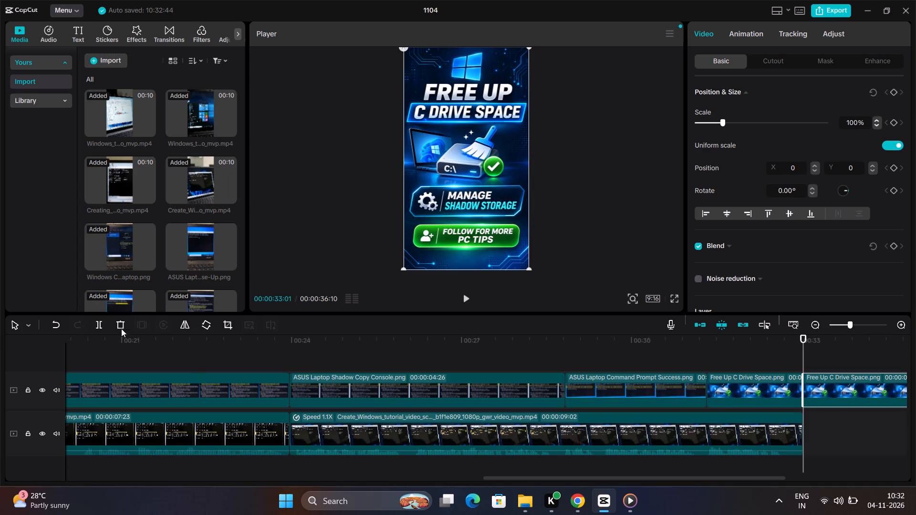
left_click(120, 329)
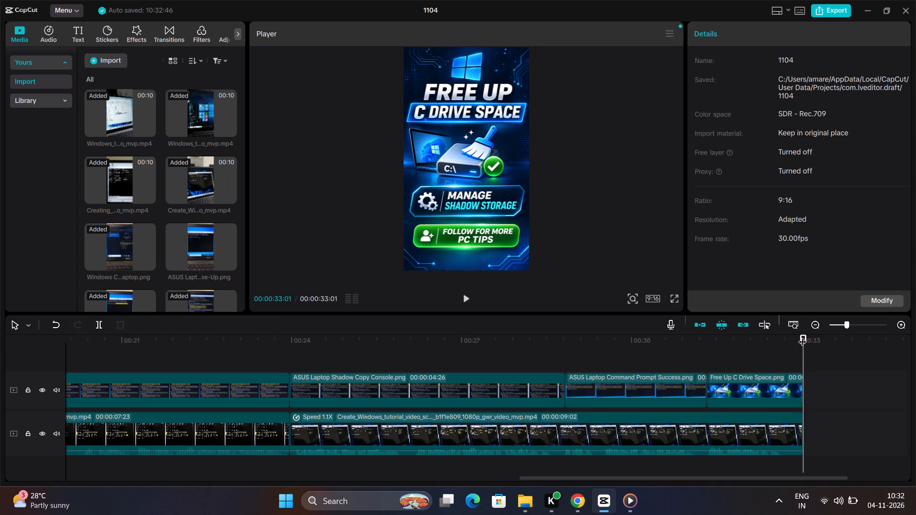
Play the edited video from the beginning to review the opening footage and the Windows Command Prompt Search overlay.
left_click_drag(802, 336, 0, 458)
key("space")
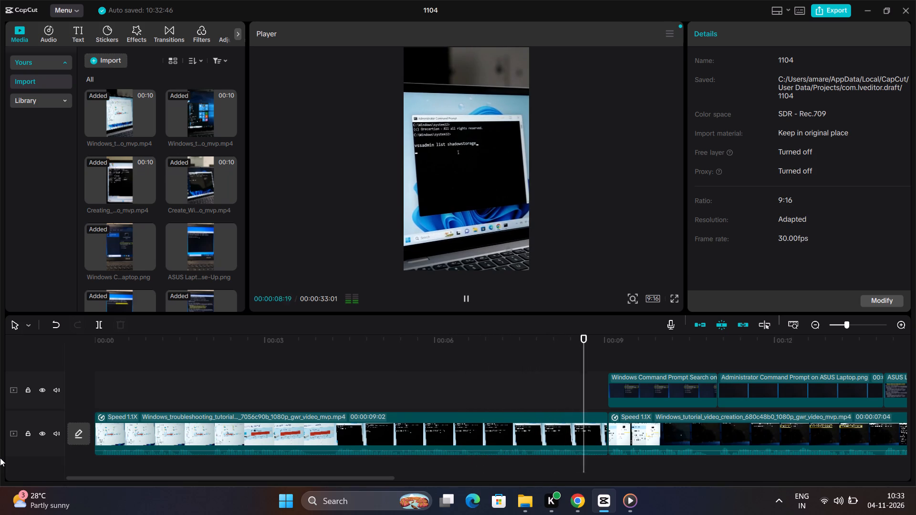
key("space")
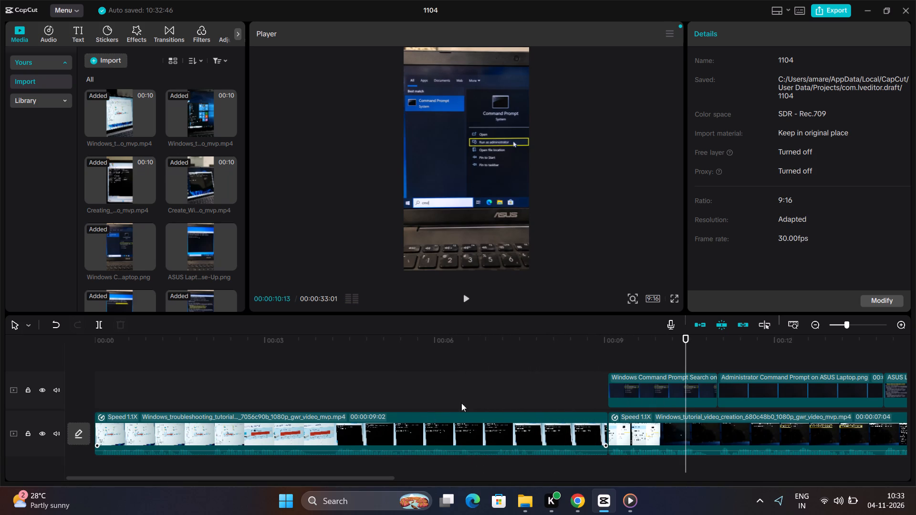
left_click(642, 396)
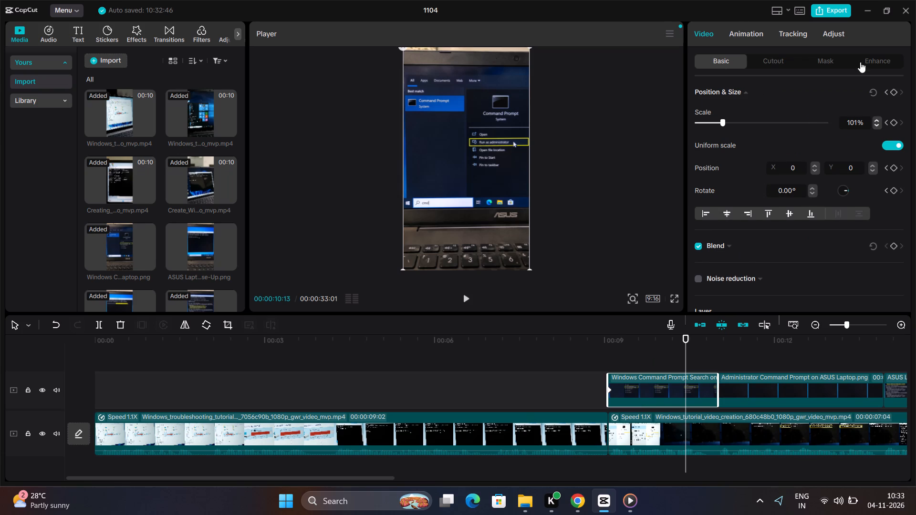
left_click(467, 299)
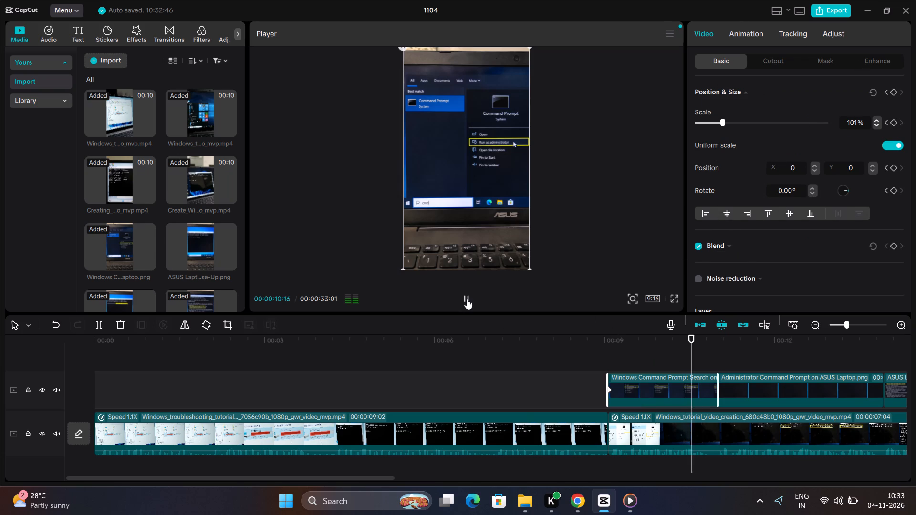
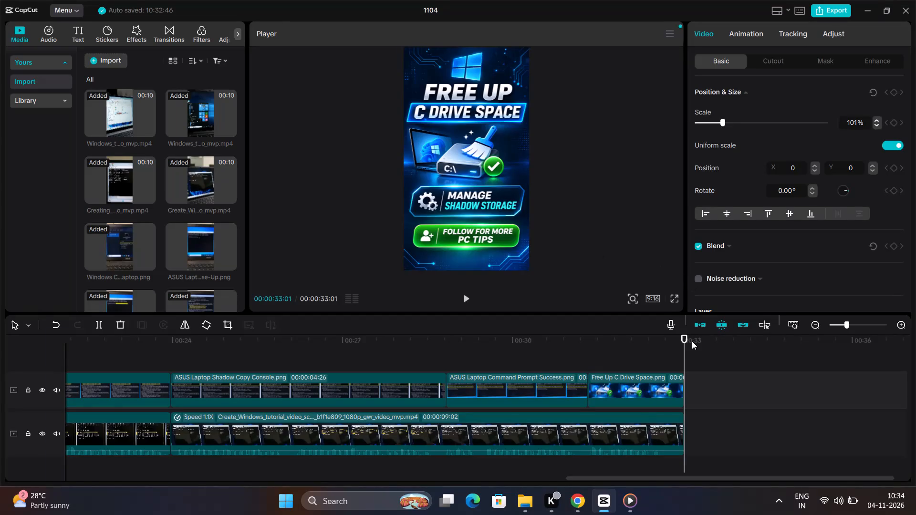
Play the video's ending around the Free Up C Drive Space overlay.
left_click_drag(686, 340, 620, 360)
left_click_drag(620, 360, 573, 360)
key("space")
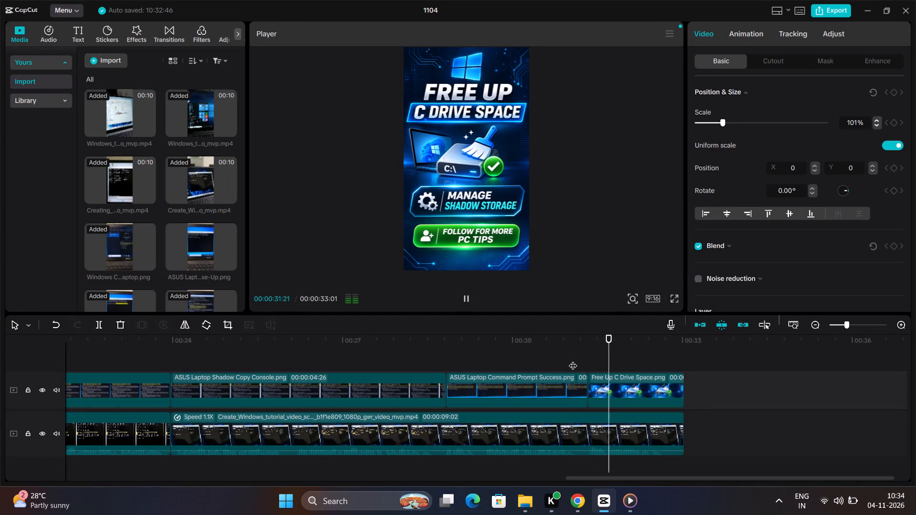
key("space")
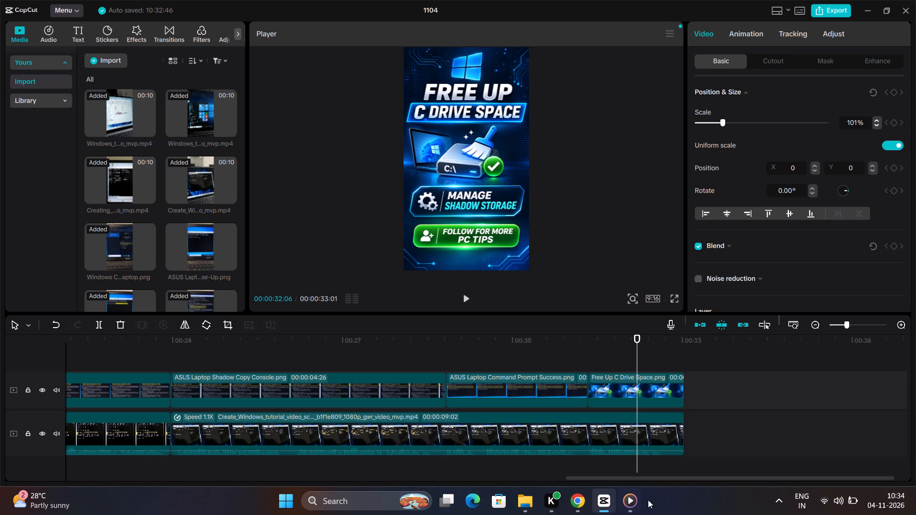
left_click(578, 499)
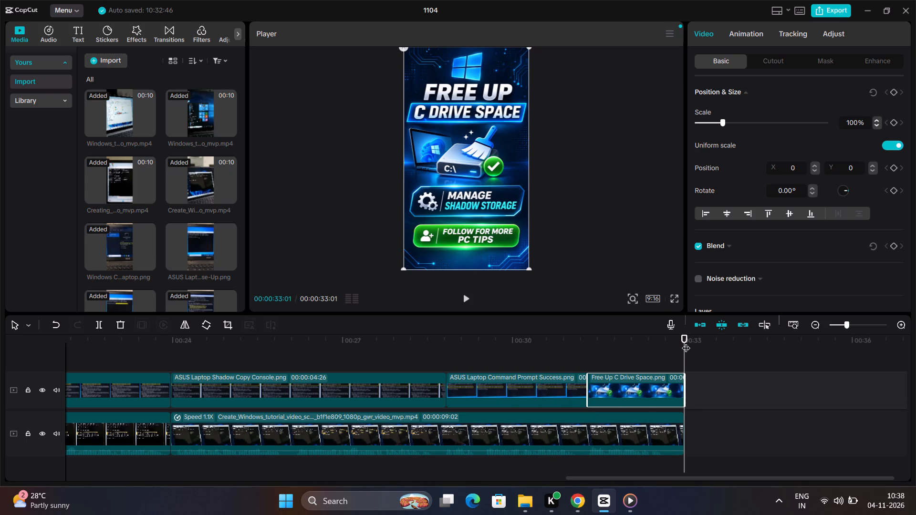
left_click_drag(687, 342, 585, 355)
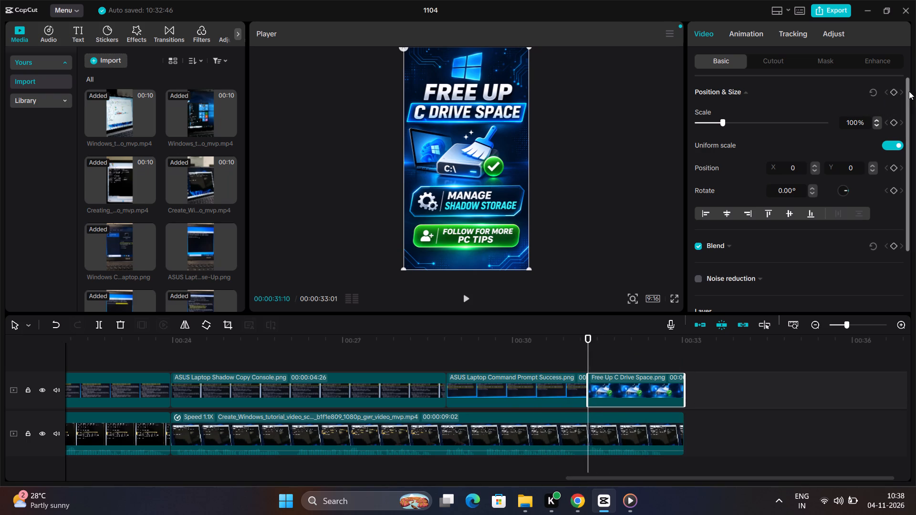
left_click(895, 92)
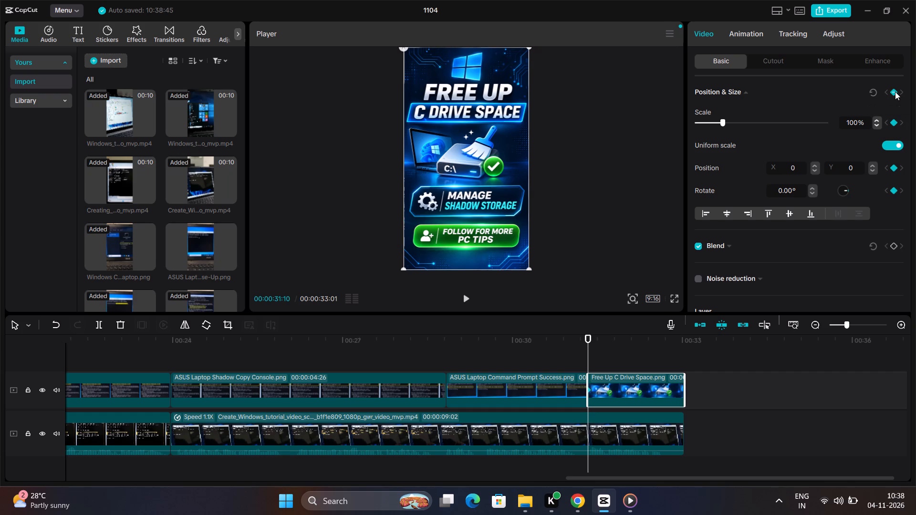
At the overlay's end, 00:00:33:01, set its scale to 106% and add a Position & Size keyframe.
left_click_drag(588, 339, 644, 343)
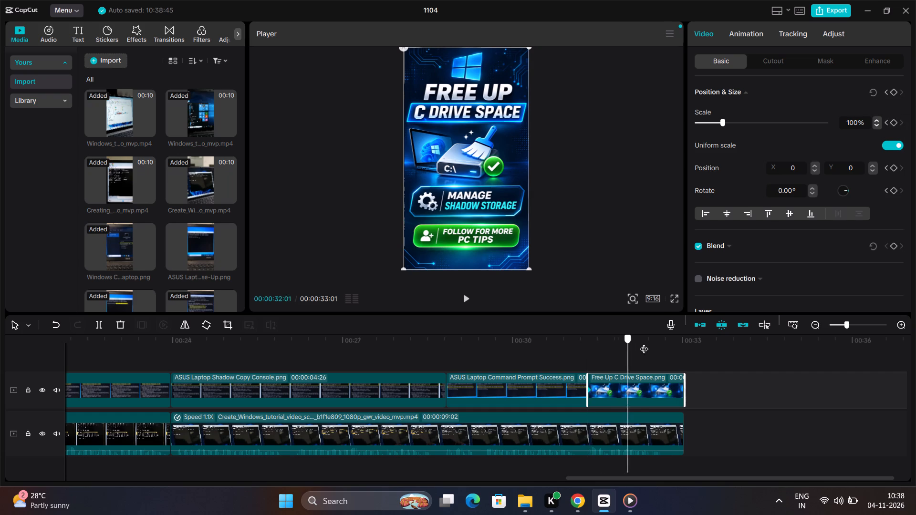
left_click_drag(644, 343, 682, 352)
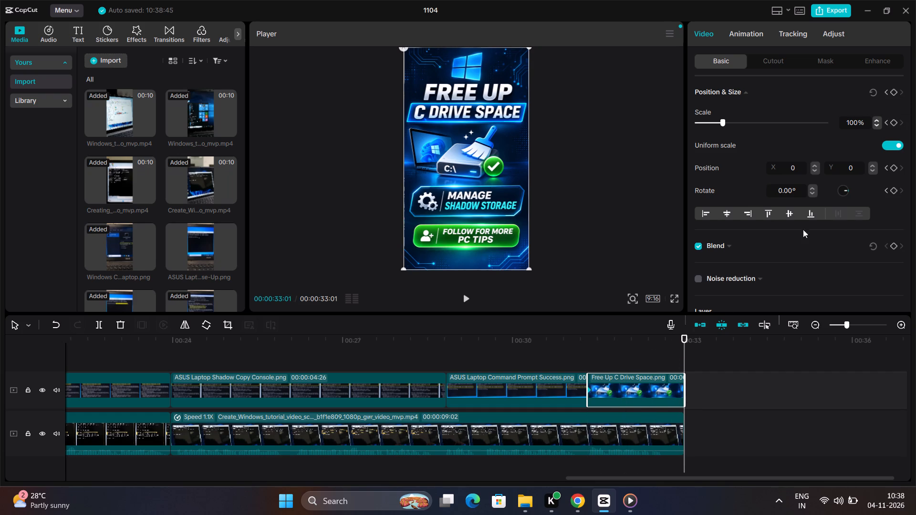
triple_click(875, 121)
double_click(875, 121)
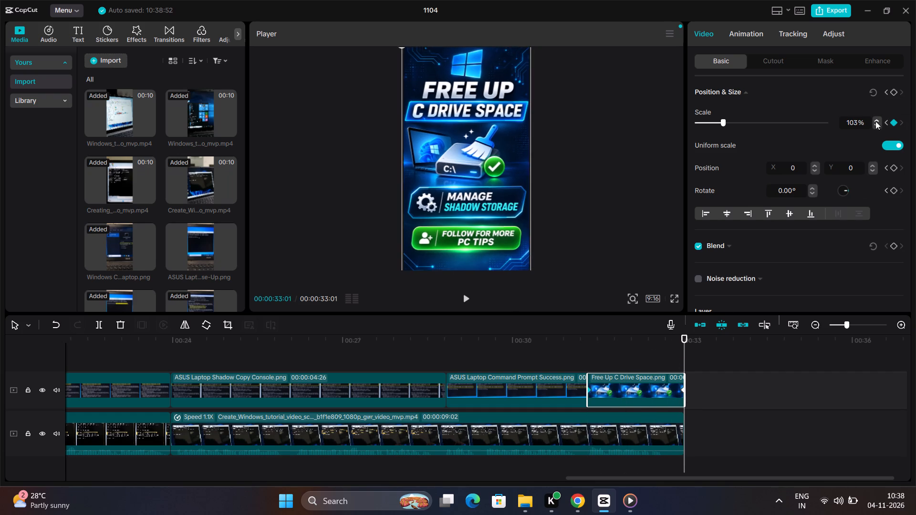
left_click(875, 121)
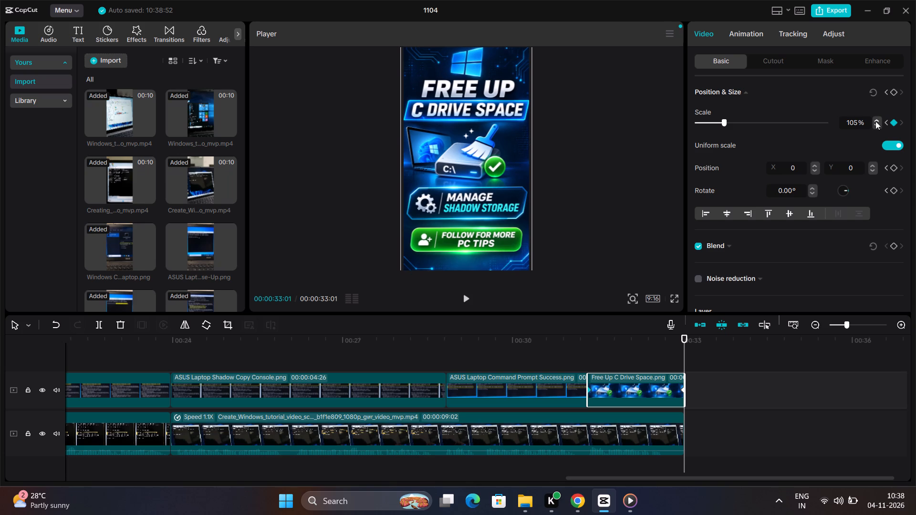
left_click(896, 92)
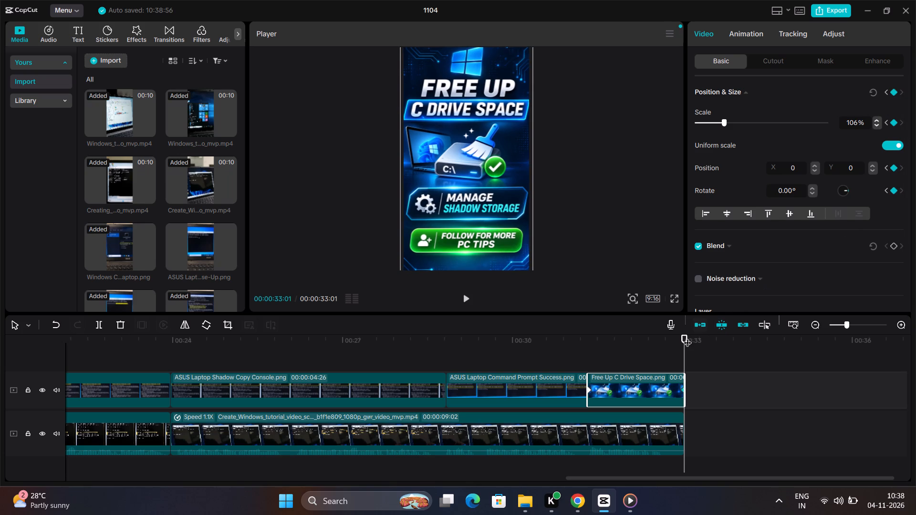
Scrub back from the end of the Free Up C Drive Space overlay to check its zoom animation.
left_click(686, 336)
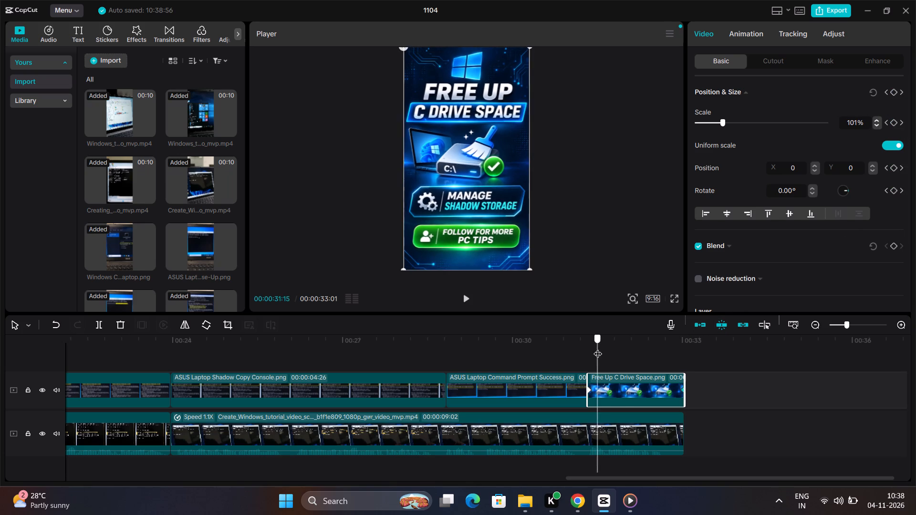